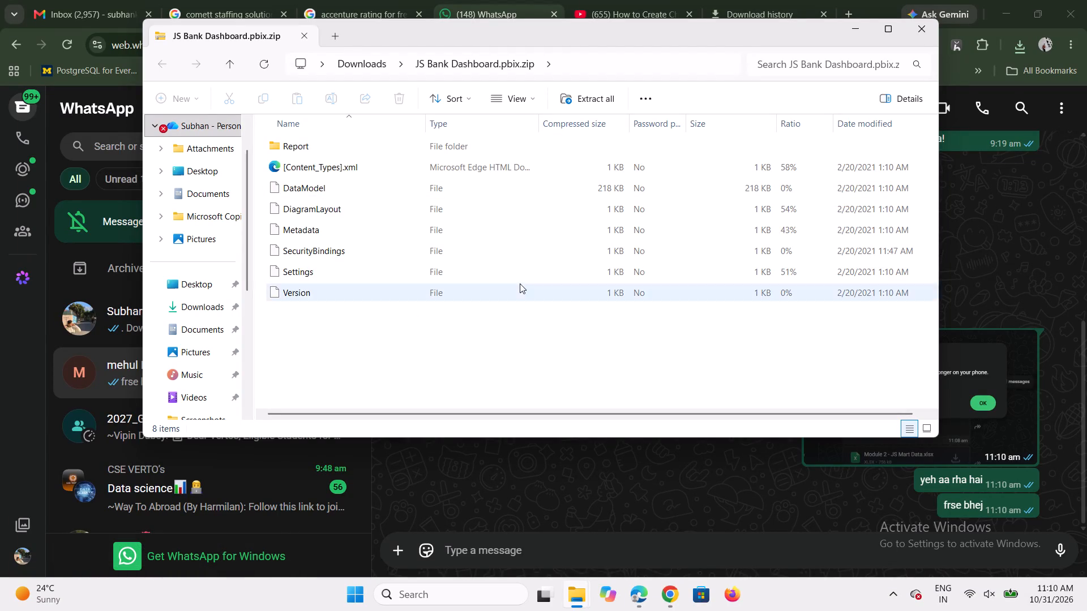
Open CY20SU09.json from the archive's Report > StaticResources > SharedResources > BaseThemes folder, choosing Visual Studio Code as the app.
{"action": "double_click", "coordinate": [352, 147]}
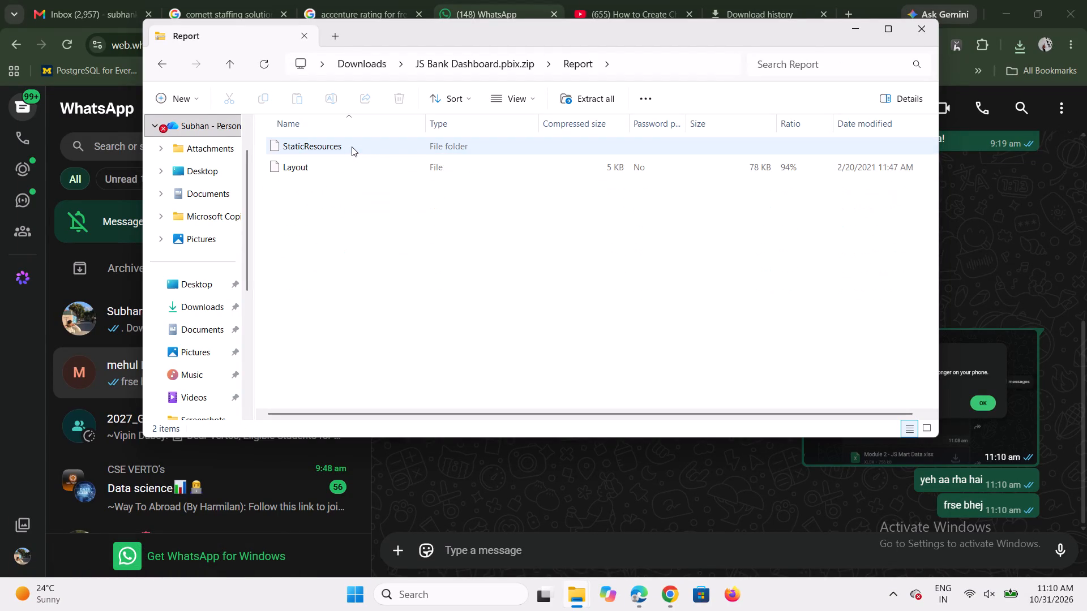
{"action": "double_click", "coordinate": [337, 141]}
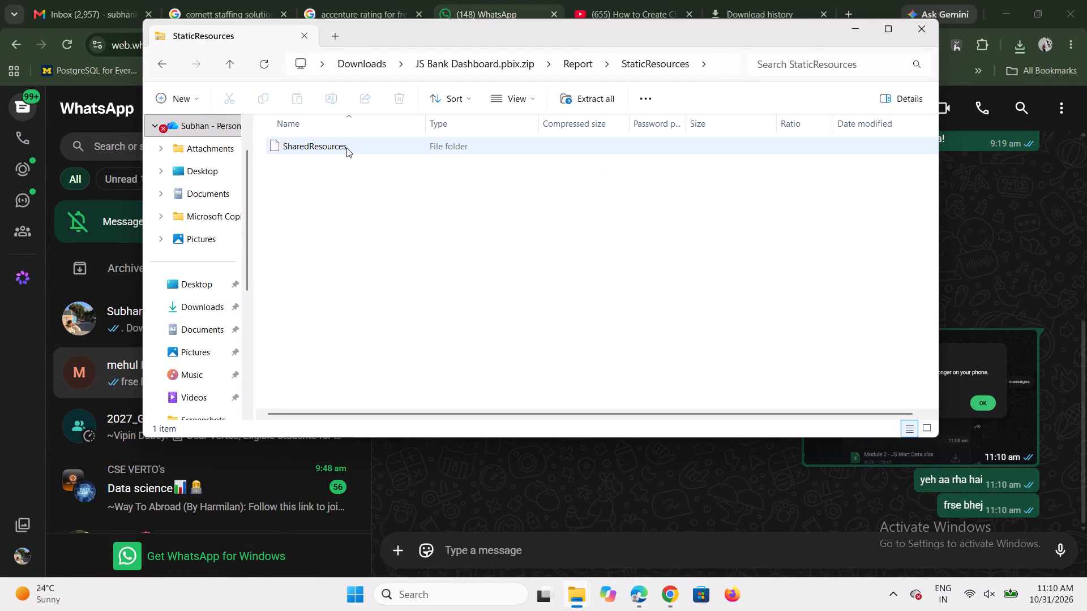
{"action": "double_click", "coordinate": [346, 148]}
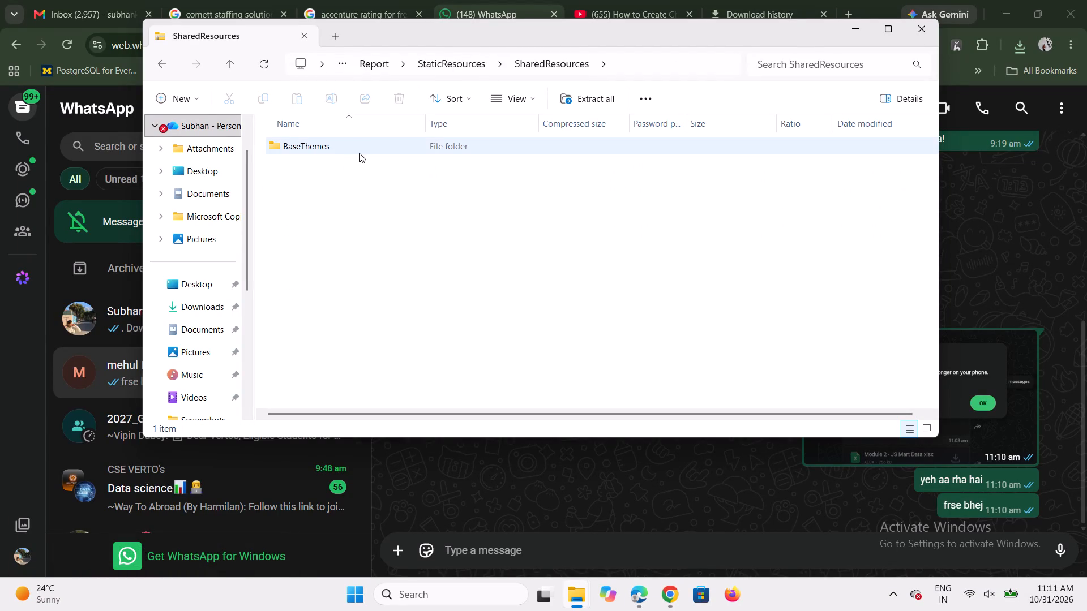
{"action": "double_click", "coordinate": [368, 147]}
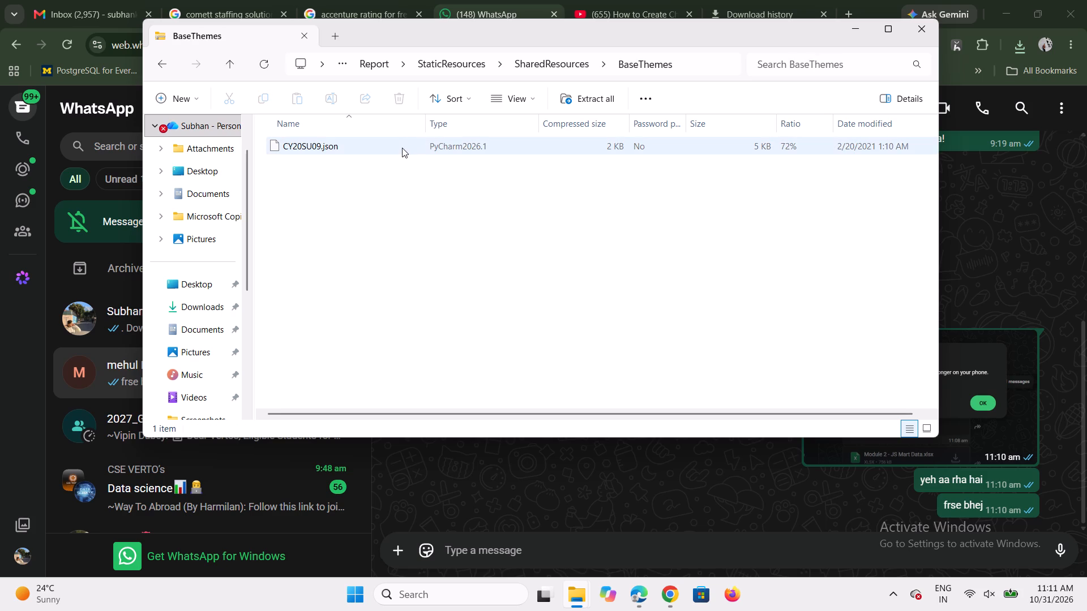
{"action": "double_click", "coordinate": [402, 153]}
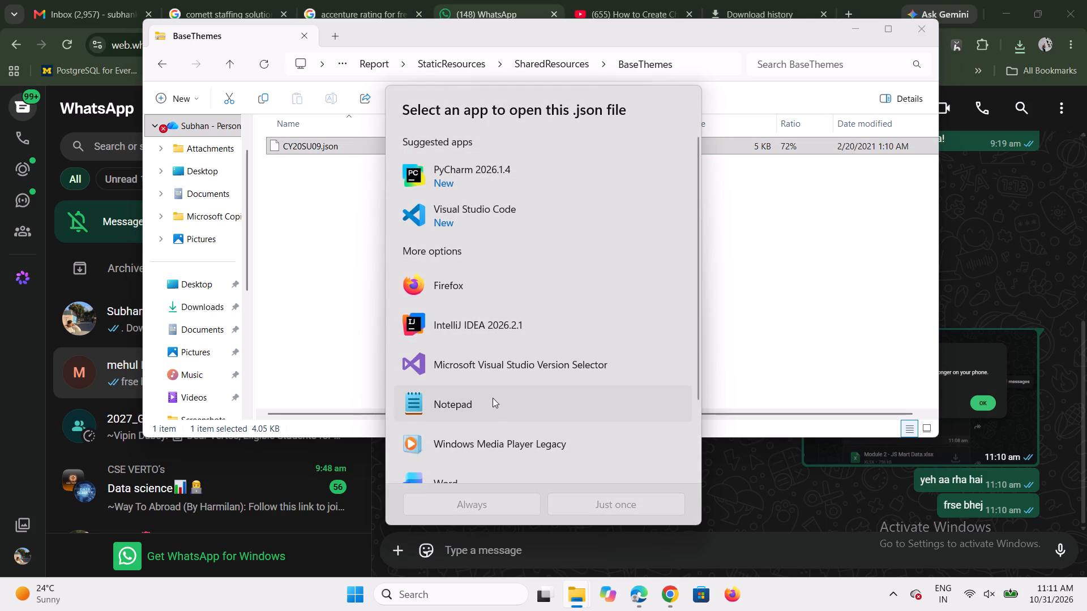
{"action": "left_click", "coordinate": [510, 222]}
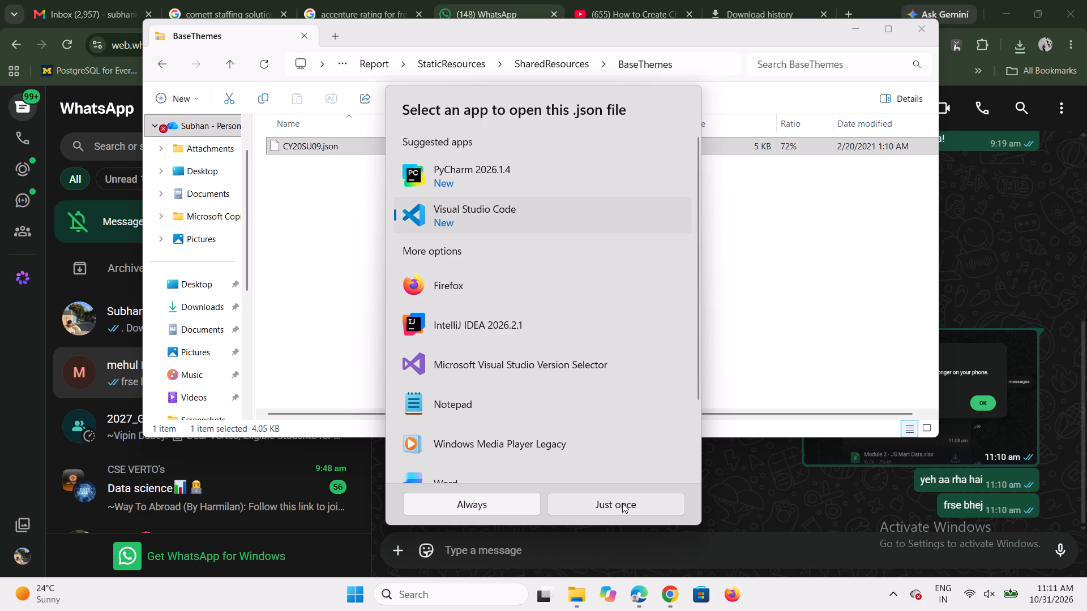
Open CY20SU09.json in Visual Studio Code for this one time only, without making it the default app.
{"action": "left_click", "coordinate": [622, 503]}
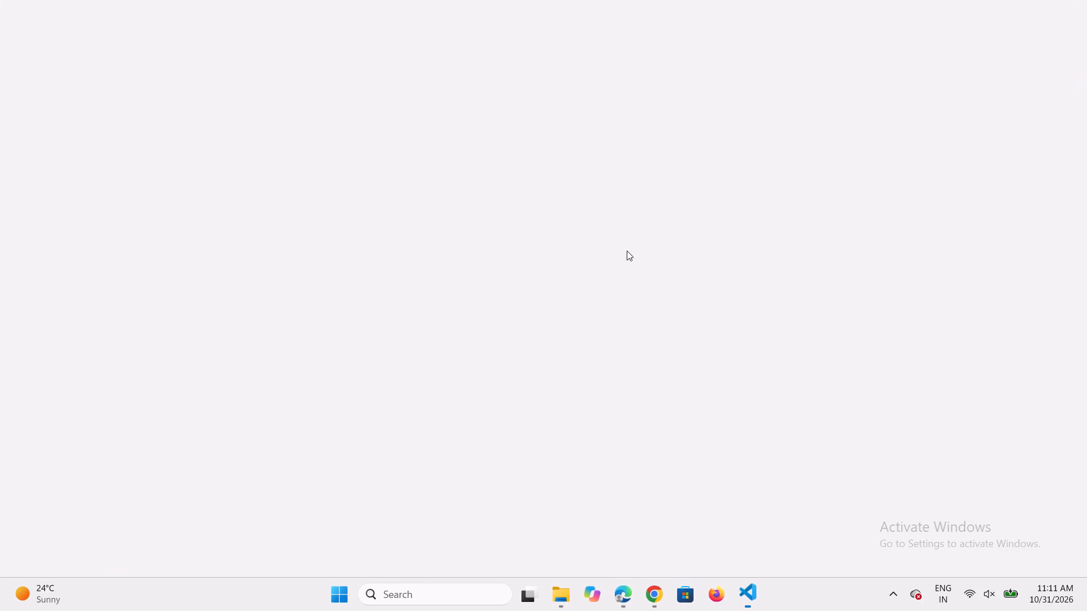
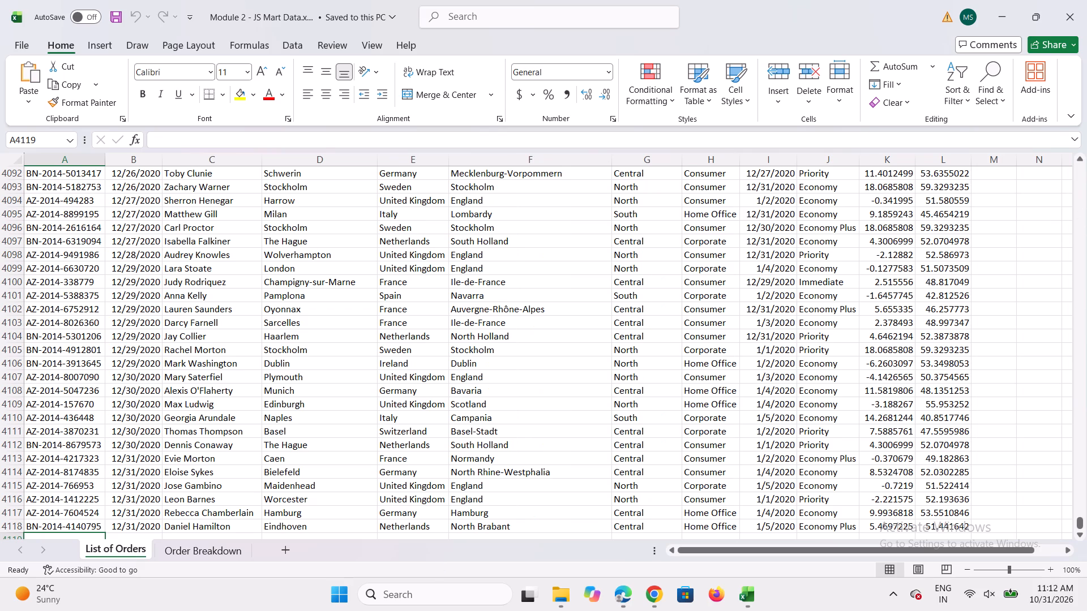
Examine the order records on the List of Orders sheet across all columns, from the header row down to the final entries.
{"action": "left_click_drag", "start_coordinate": [932, 550], "coordinate": [1030, 546]}
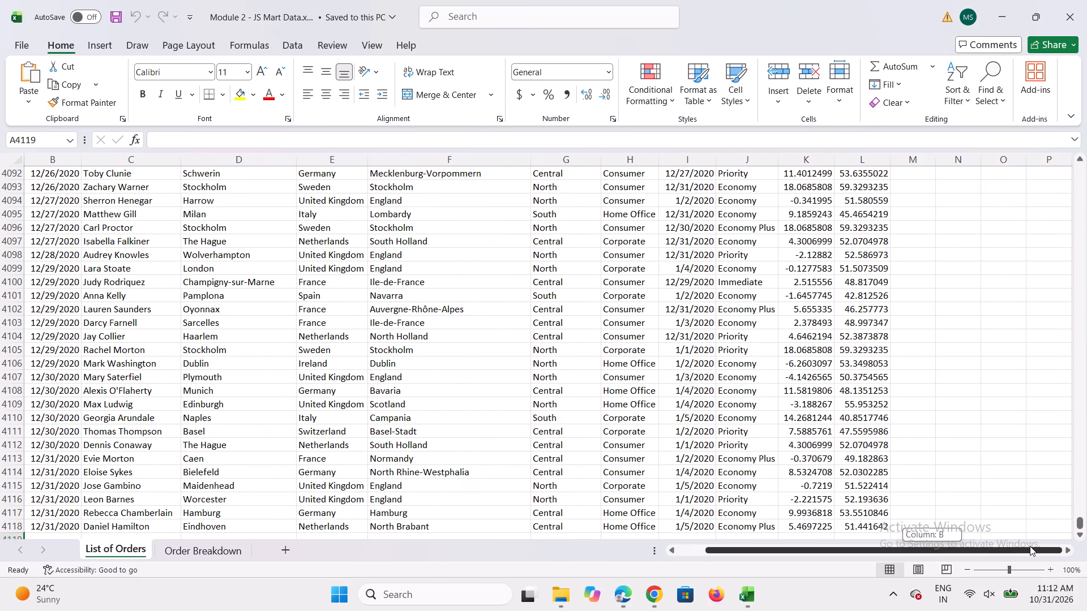
{"action": "left_click_drag", "start_coordinate": [1030, 546], "coordinate": [780, 569]}
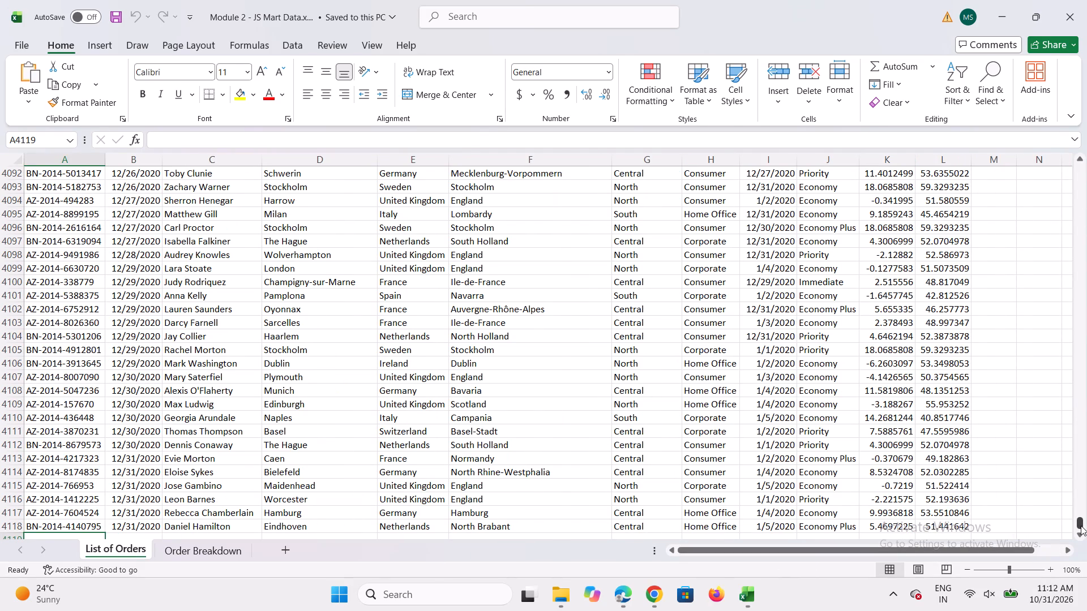
{"action": "left_click_drag", "start_coordinate": [1080, 526], "coordinate": [1059, 291]}
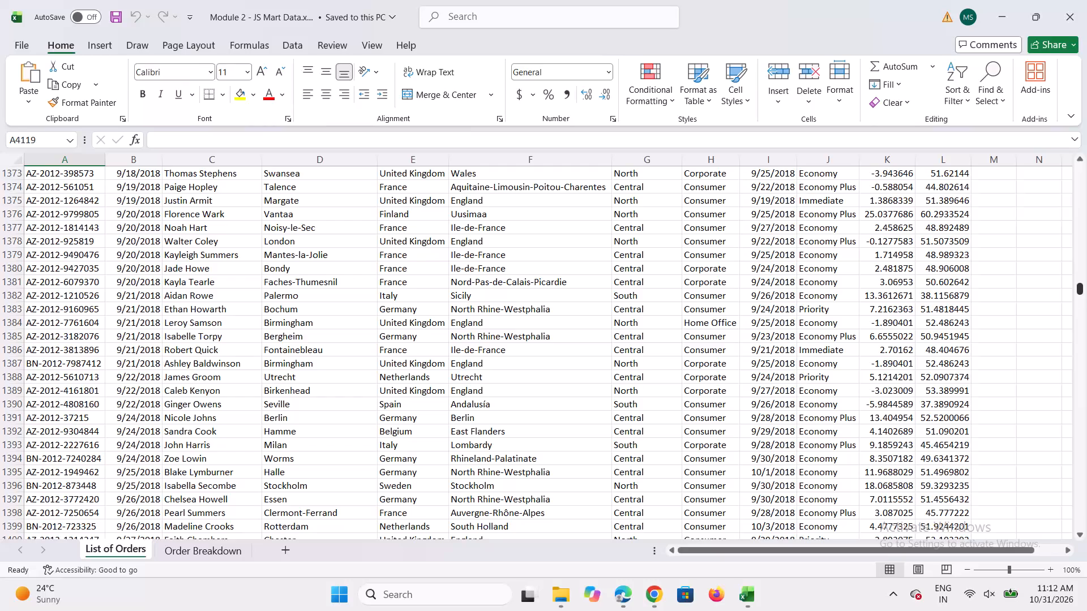
{"action": "left_click_drag", "start_coordinate": [1080, 291], "coordinate": [1086, 135]}
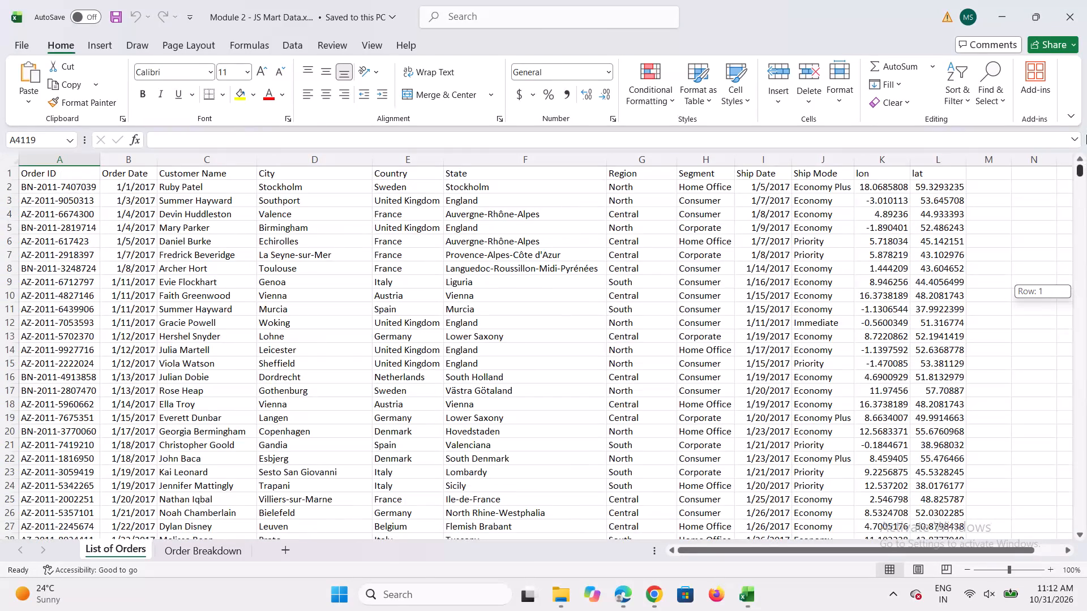
{"action": "left_click_drag", "start_coordinate": [1086, 135], "coordinate": [1084, 93]}
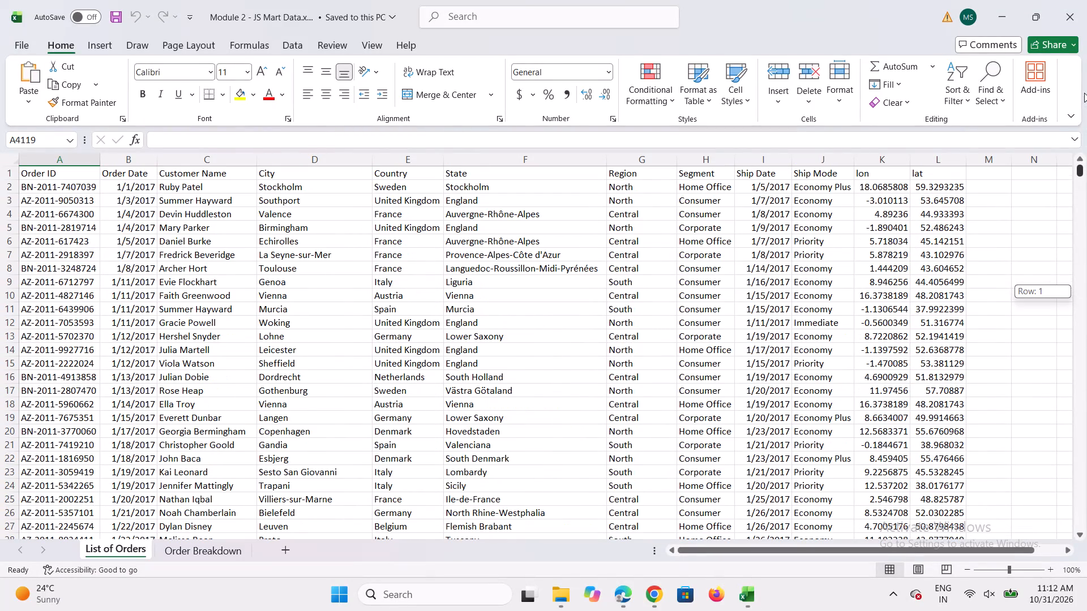
{"action": "left_click_drag", "start_coordinate": [1084, 93], "coordinate": [1086, 440]}
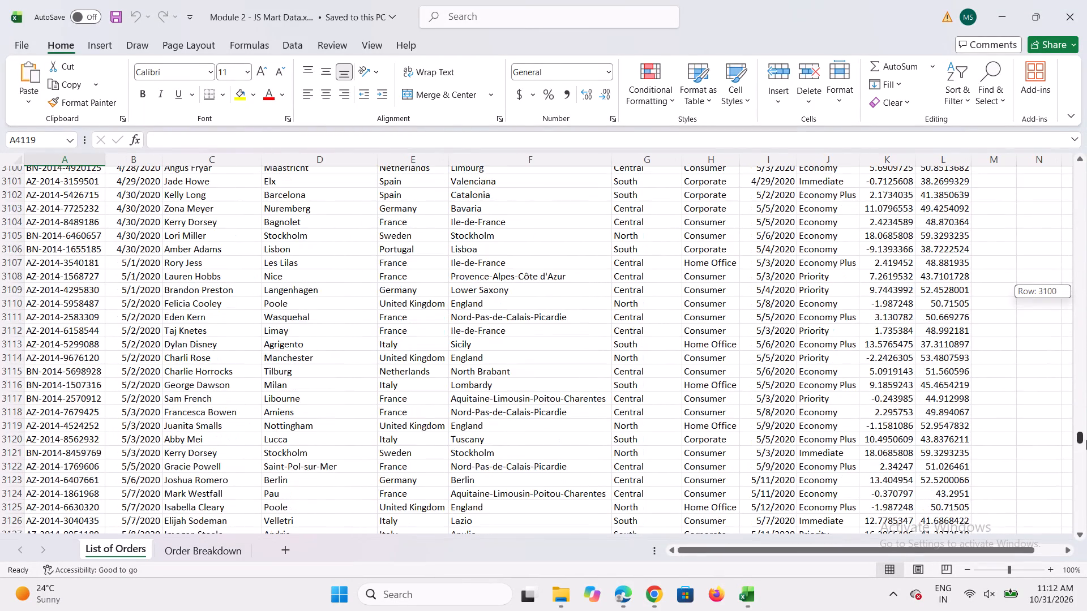
{"action": "left_click_drag", "start_coordinate": [1081, 440], "coordinate": [1086, 541]}
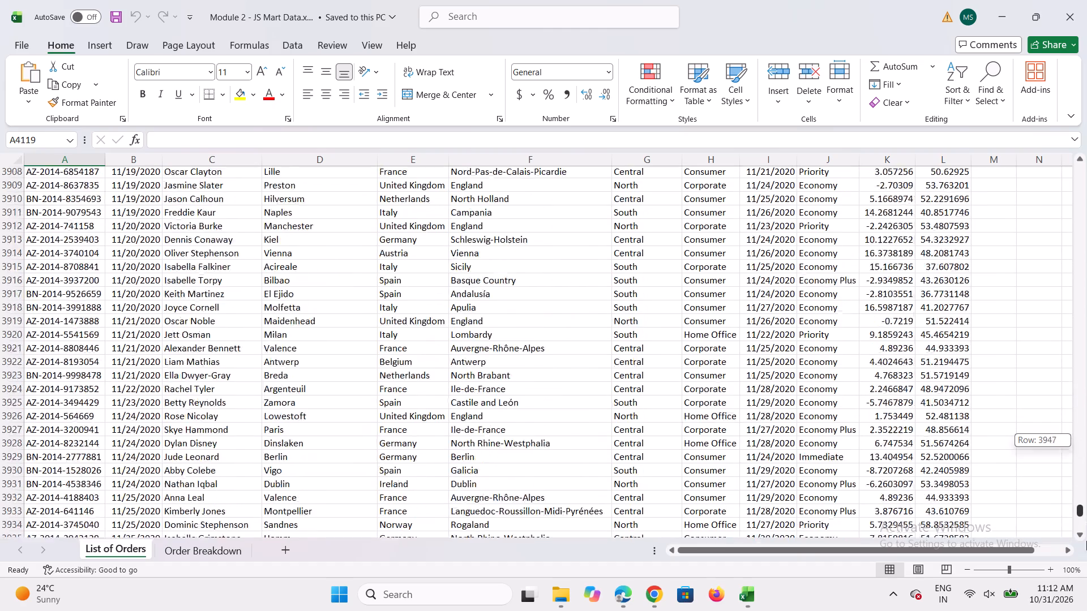
Examine the last order records at the end of the List of Orders sheet.
{"action": "left_click_drag", "start_coordinate": [1086, 541], "coordinate": [1086, 574]}
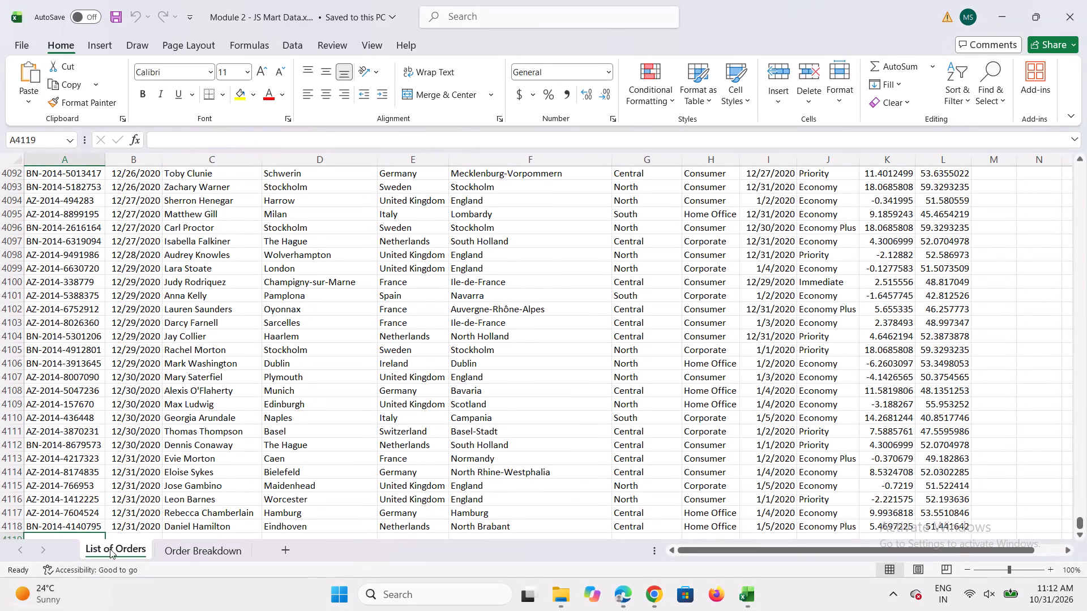
Examine the product line records on the Order Breakdown sheet, from the final entries back towards the first rows.
{"action": "left_click", "coordinate": [188, 561]}
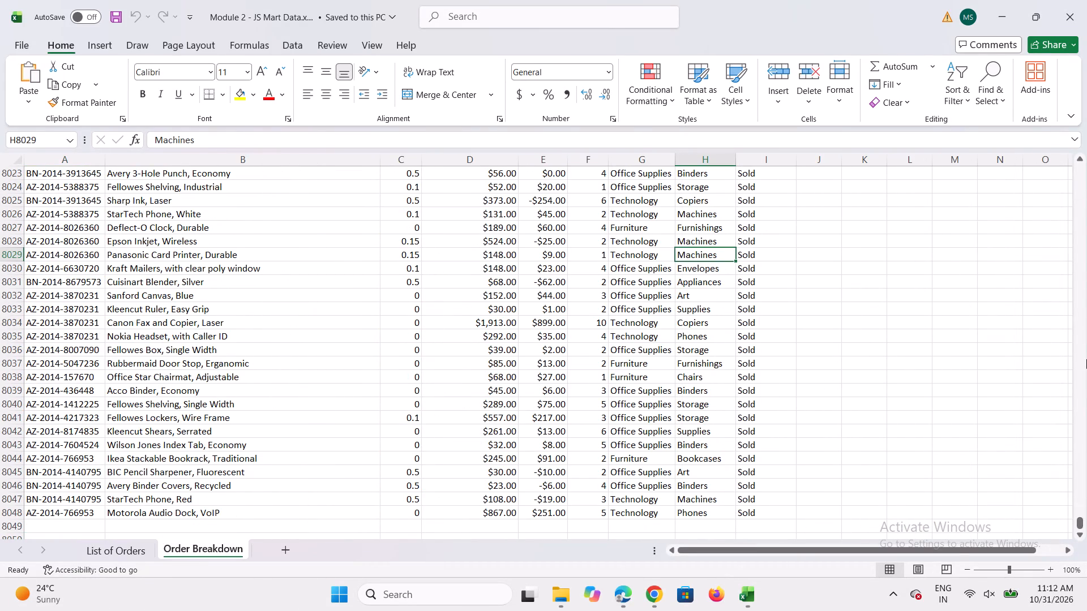
{"action": "left_click_drag", "start_coordinate": [1081, 527], "coordinate": [1086, 289]}
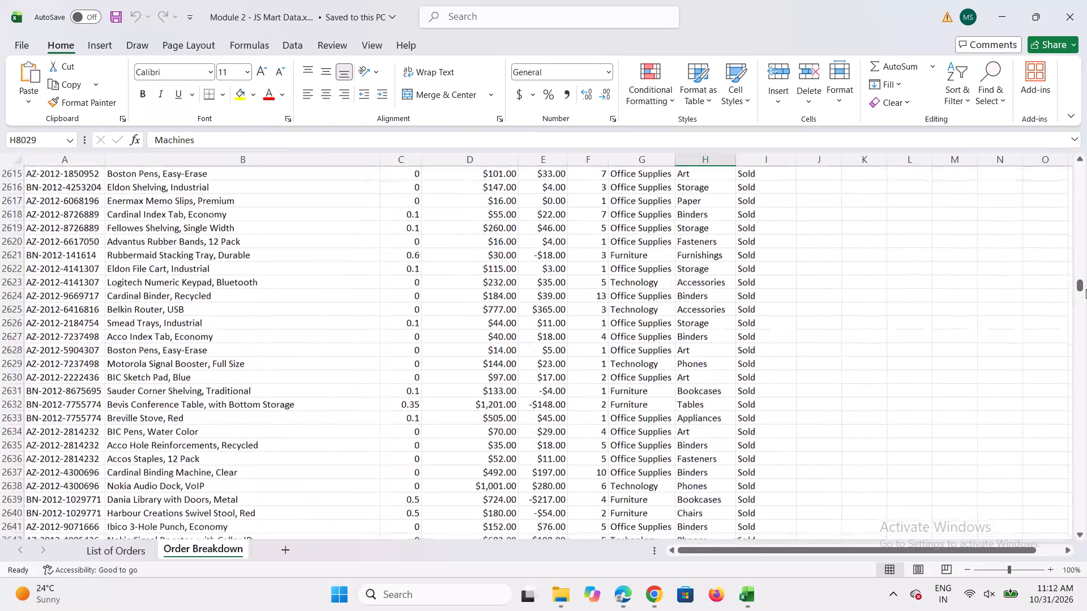
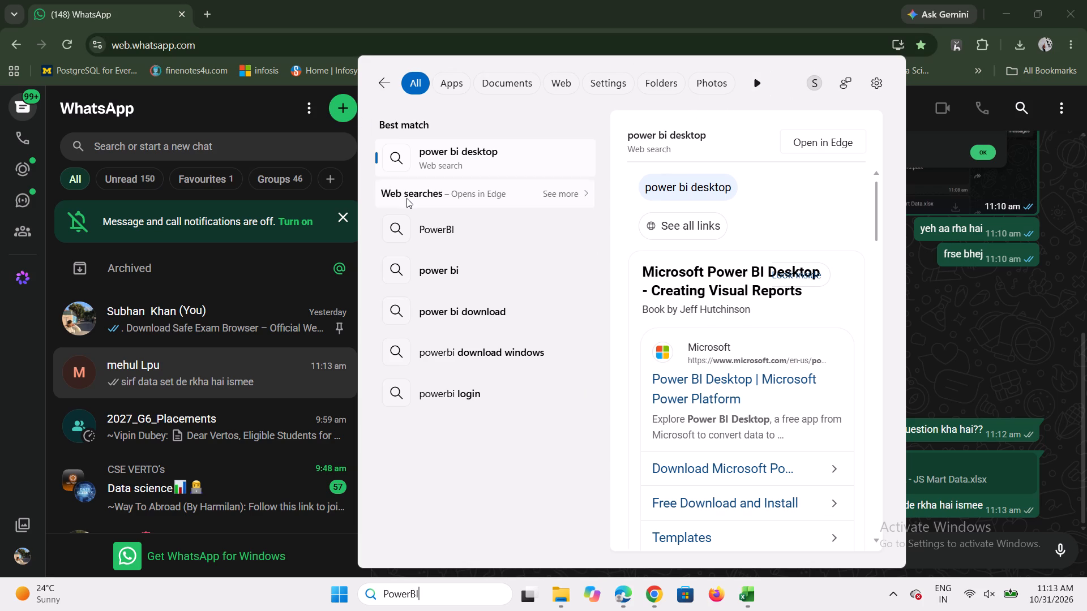
Switch to Microsoft Store, search for Power and open the Power BI Desktop app page.
{"action": "left_click", "coordinate": [337, 598]}
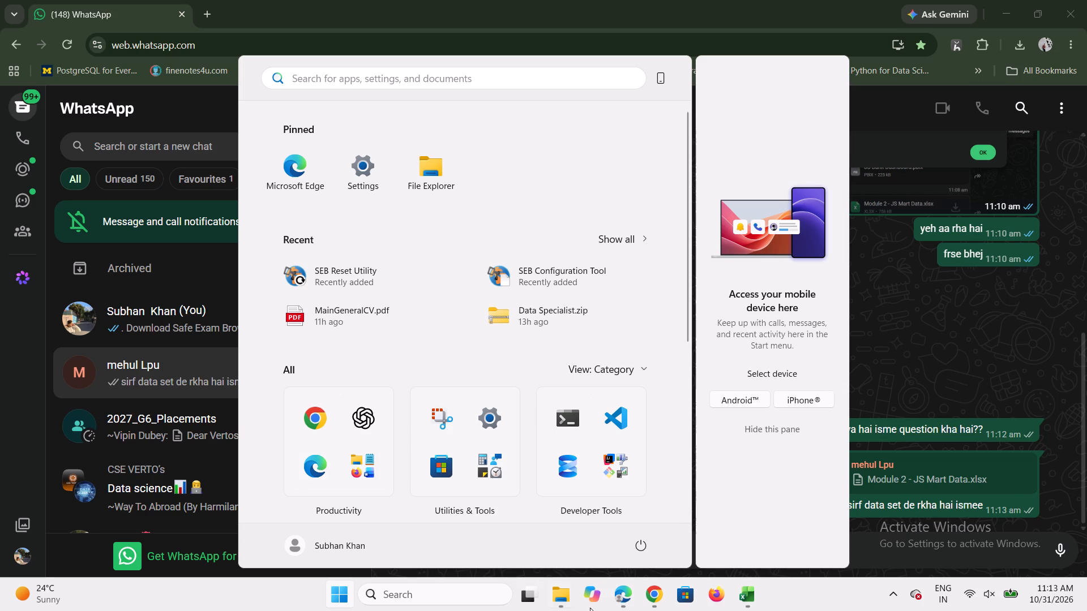
{"action": "left_click", "coordinate": [686, 599]}
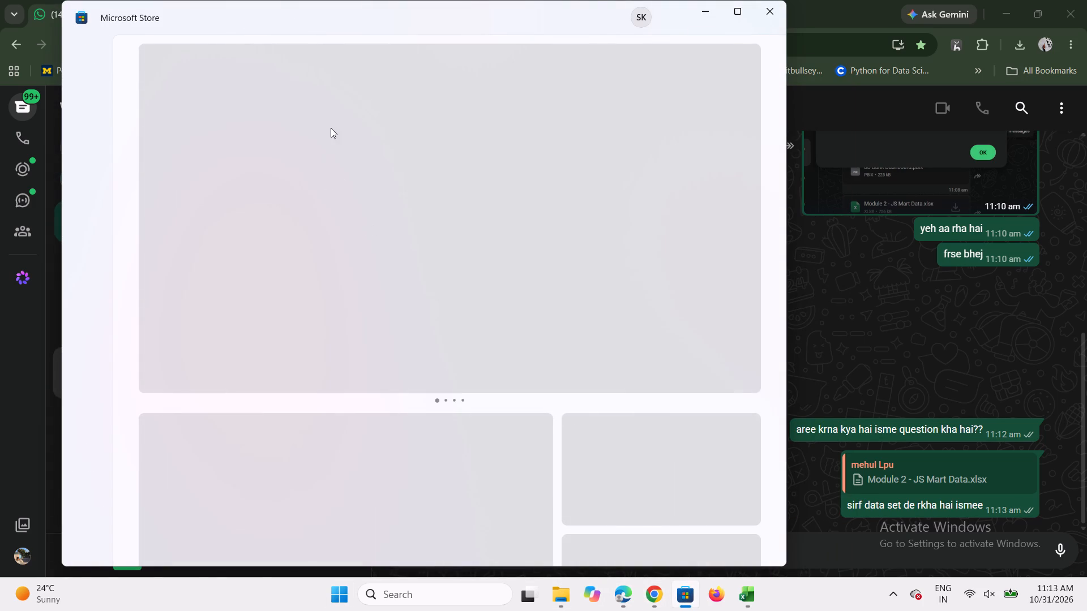
{"action": "left_click", "coordinate": [487, 15]}
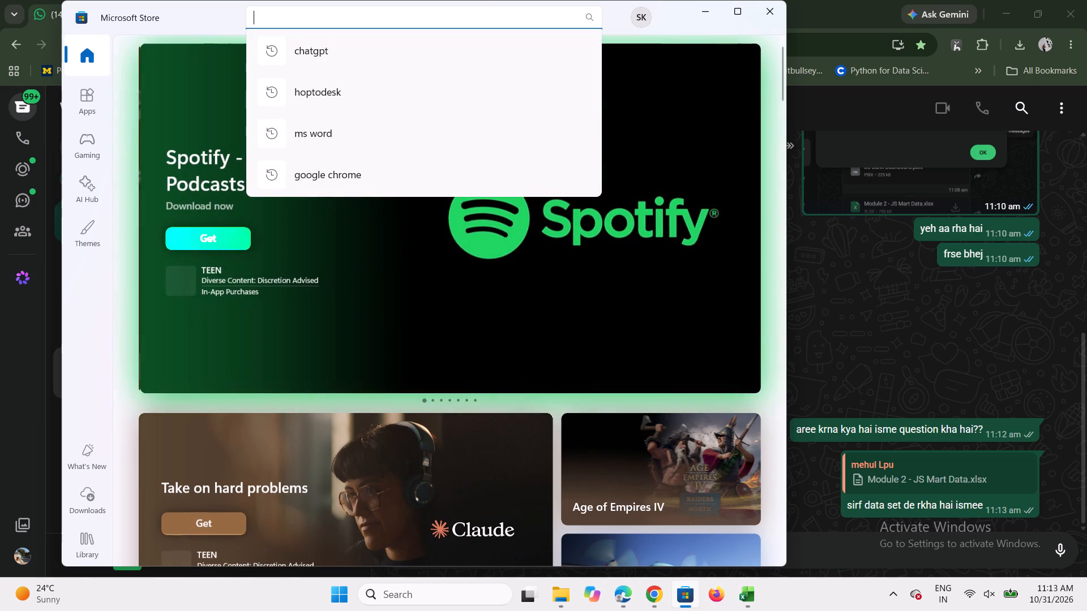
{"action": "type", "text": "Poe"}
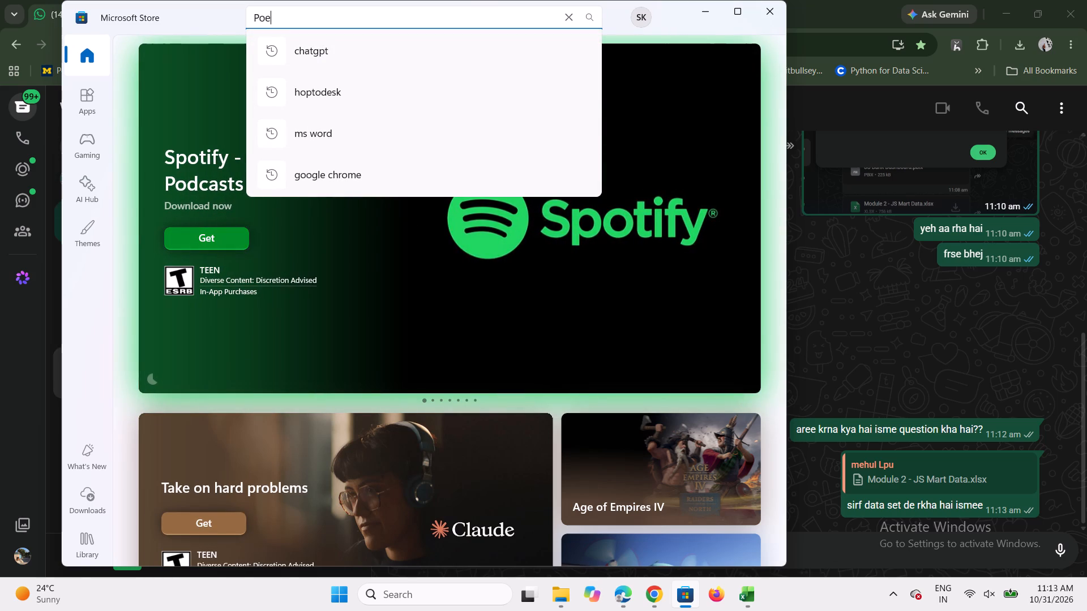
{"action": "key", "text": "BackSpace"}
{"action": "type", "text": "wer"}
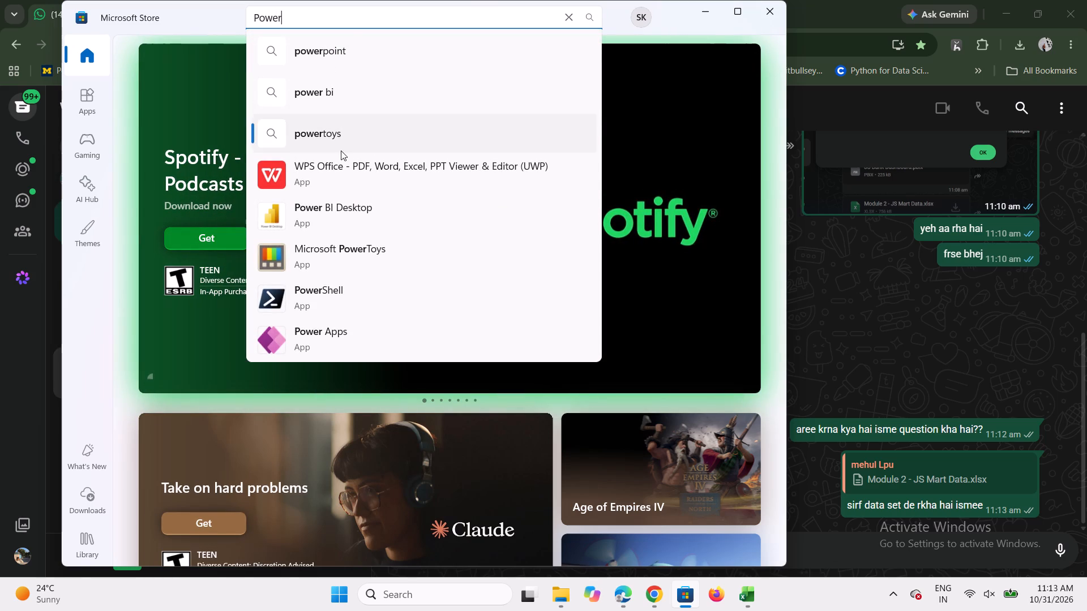
{"action": "left_click", "coordinate": [328, 214]}
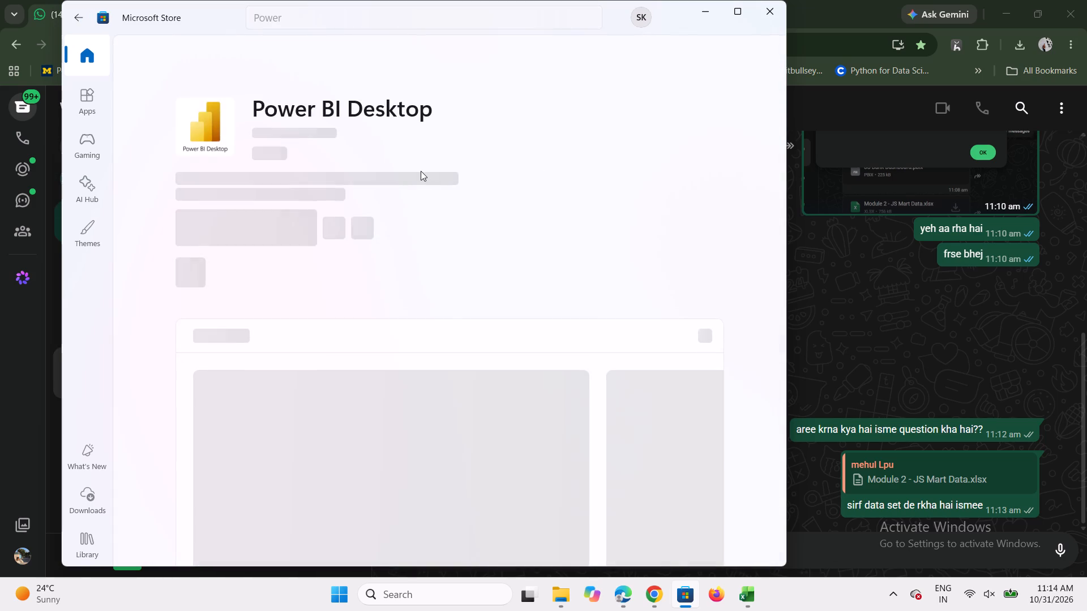
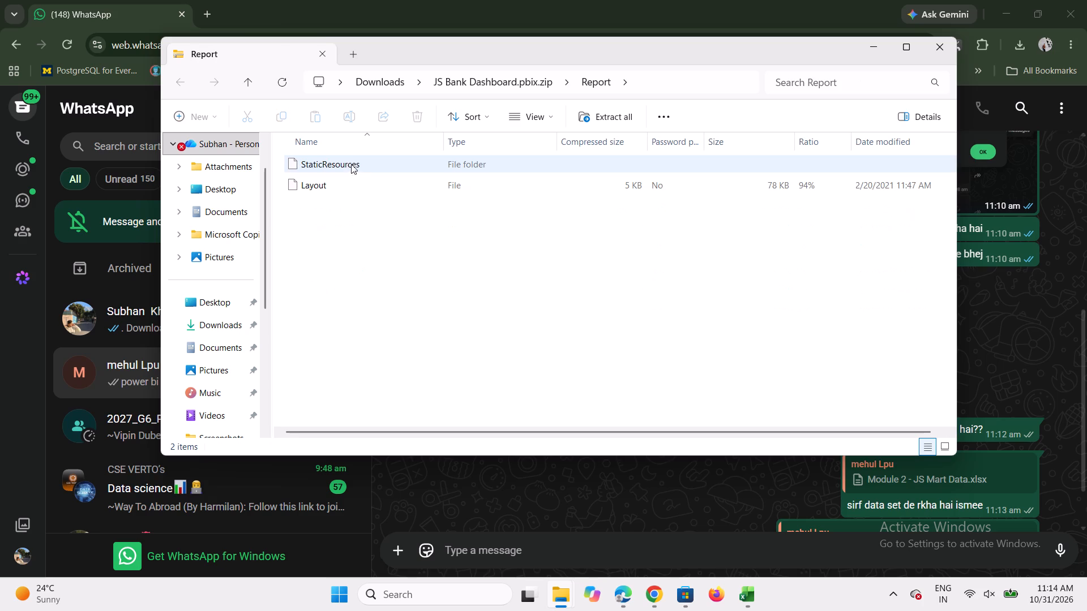
Open the BaseThemes folder inside StaticResources > SharedResources in the JS Bank Dashboard.pbix.zip archive's Report folder.
{"action": "double_click", "coordinate": [354, 157]}
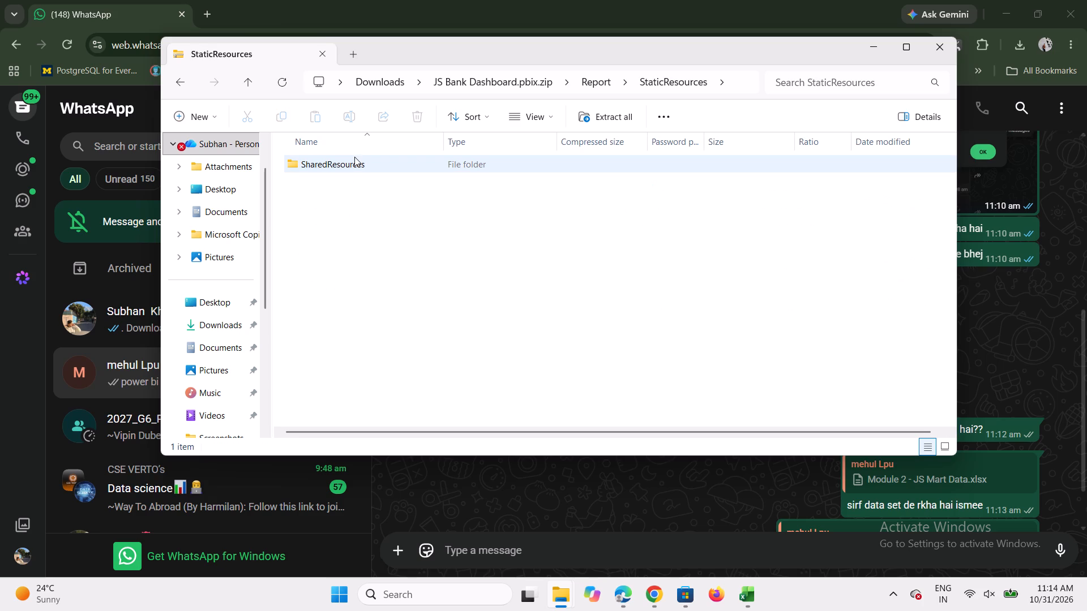
{"action": "double_click", "coordinate": [339, 165]}
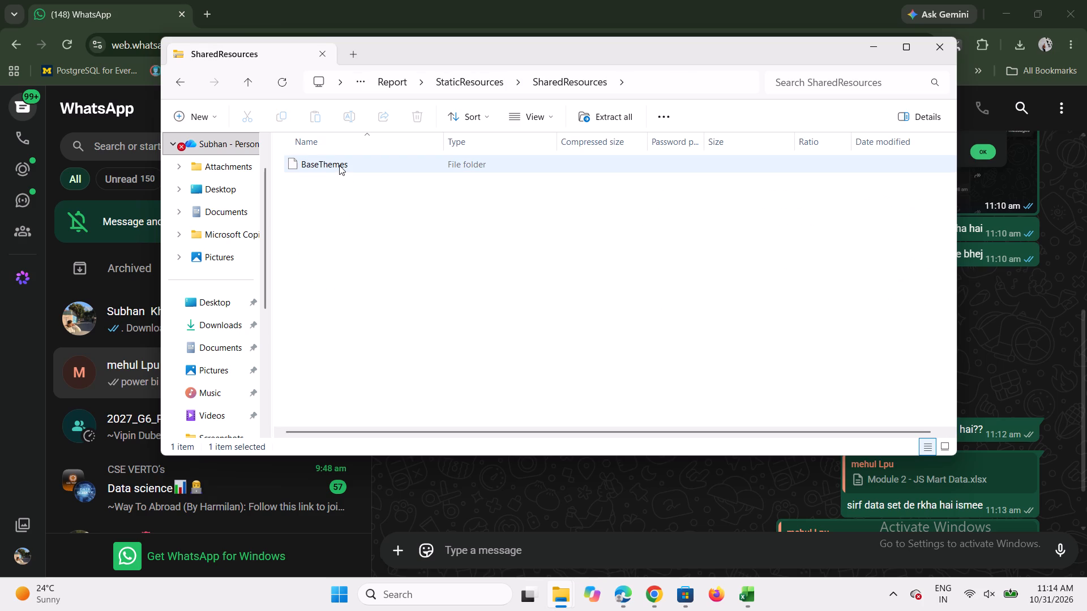
{"action": "double_click", "coordinate": [333, 165]}
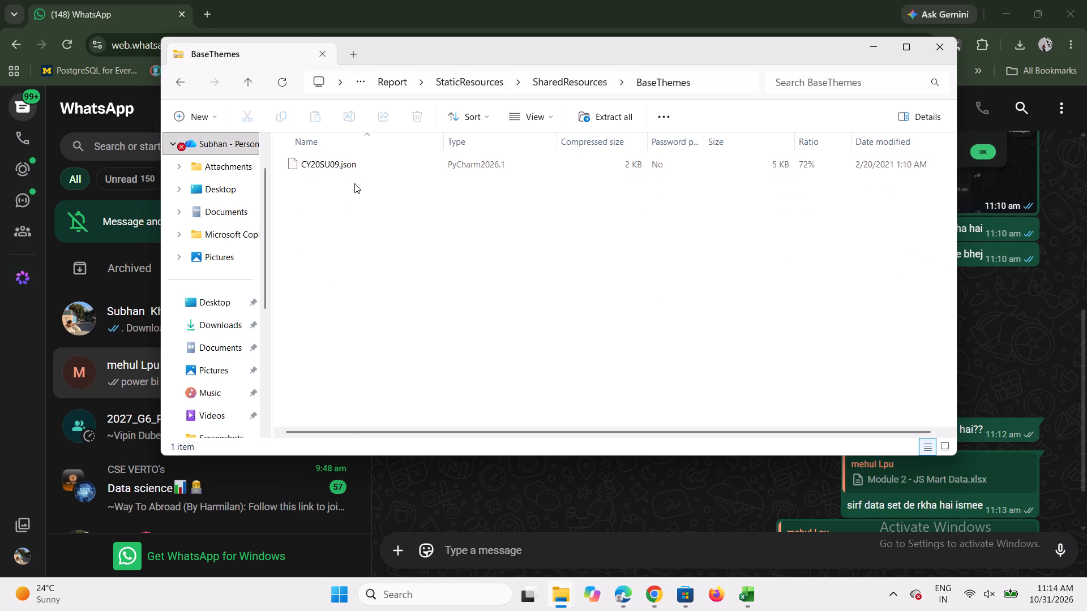
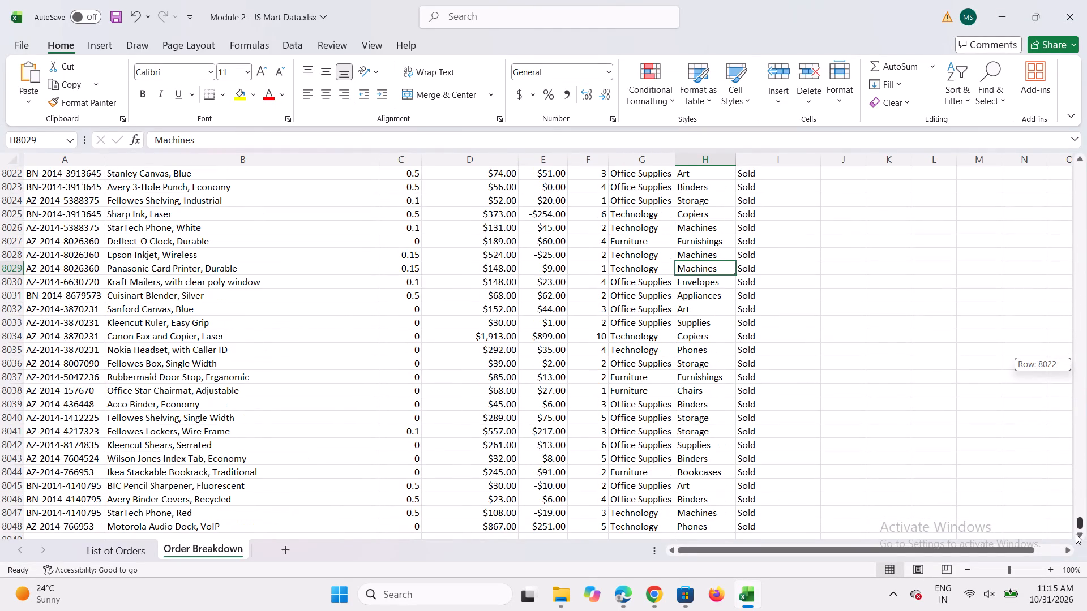
Examine the product-level records on the Order Breakdown sheet, from the last rows back to the header row and down through the earlier orders.
{"action": "left_click_drag", "start_coordinate": [1076, 534], "coordinate": [1069, 534]}
{"action": "left_click_drag", "start_coordinate": [1084, 522], "coordinate": [1083, 523]}
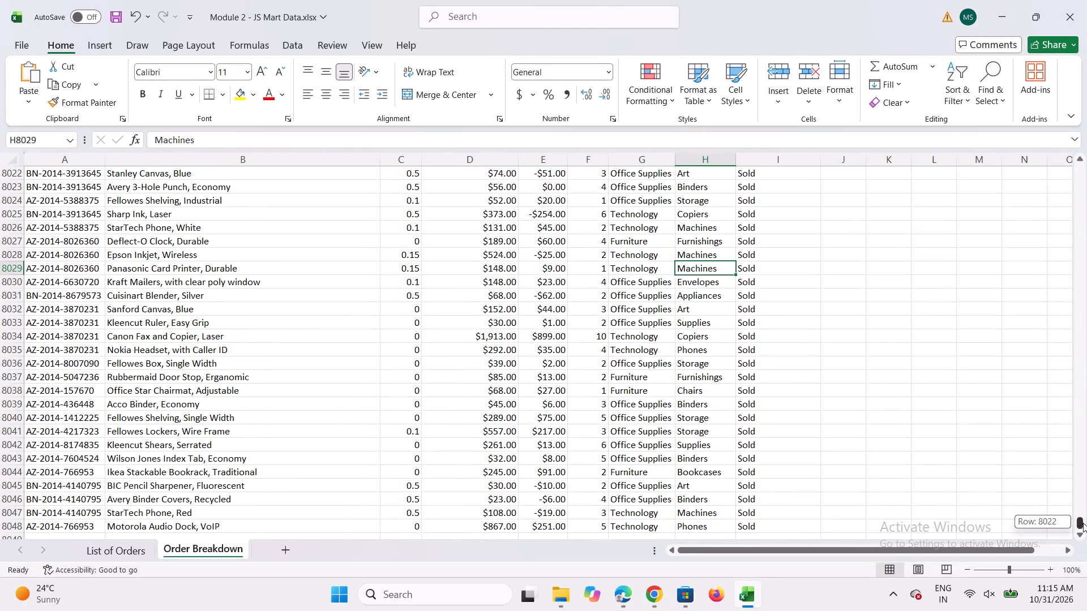
{"action": "left_click_drag", "start_coordinate": [1083, 523], "coordinate": [1078, 285]}
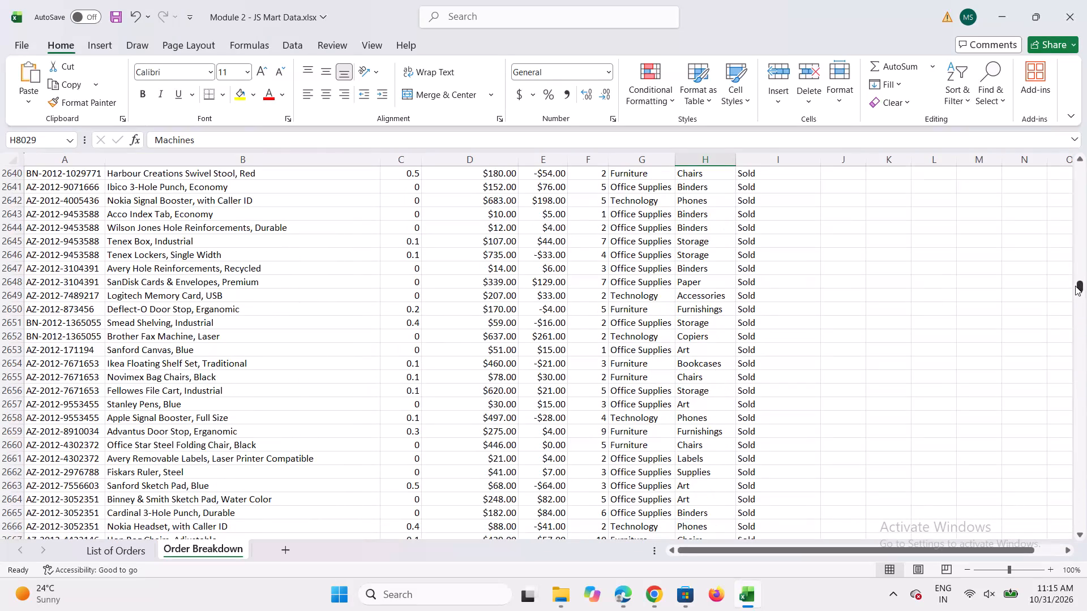
{"action": "left_click_drag", "start_coordinate": [1086, 286], "coordinate": [1086, 184]}
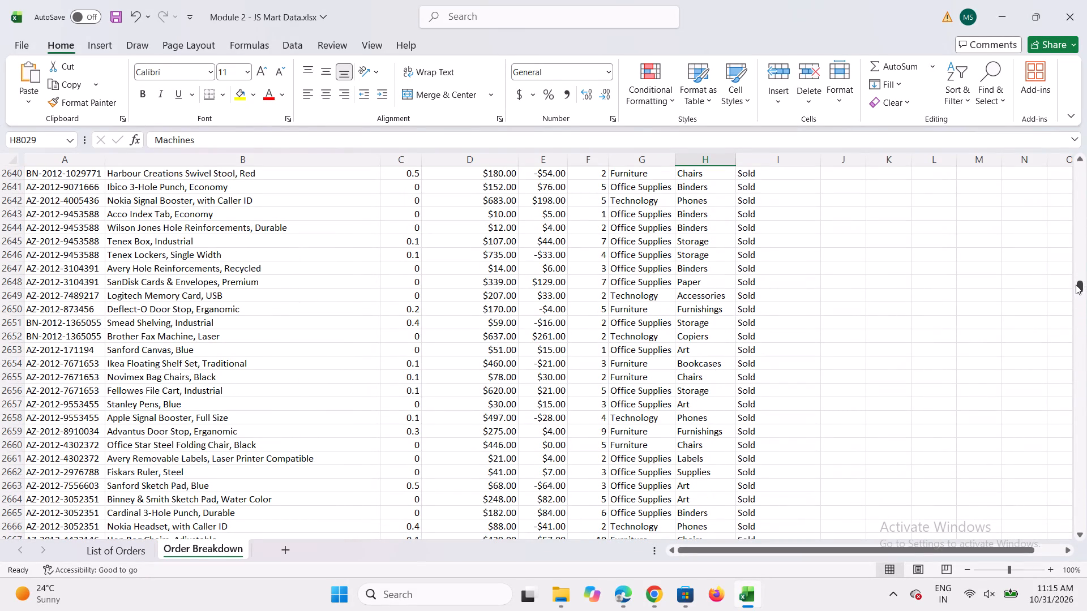
{"action": "left_click_drag", "start_coordinate": [1081, 286], "coordinate": [1082, 132]}
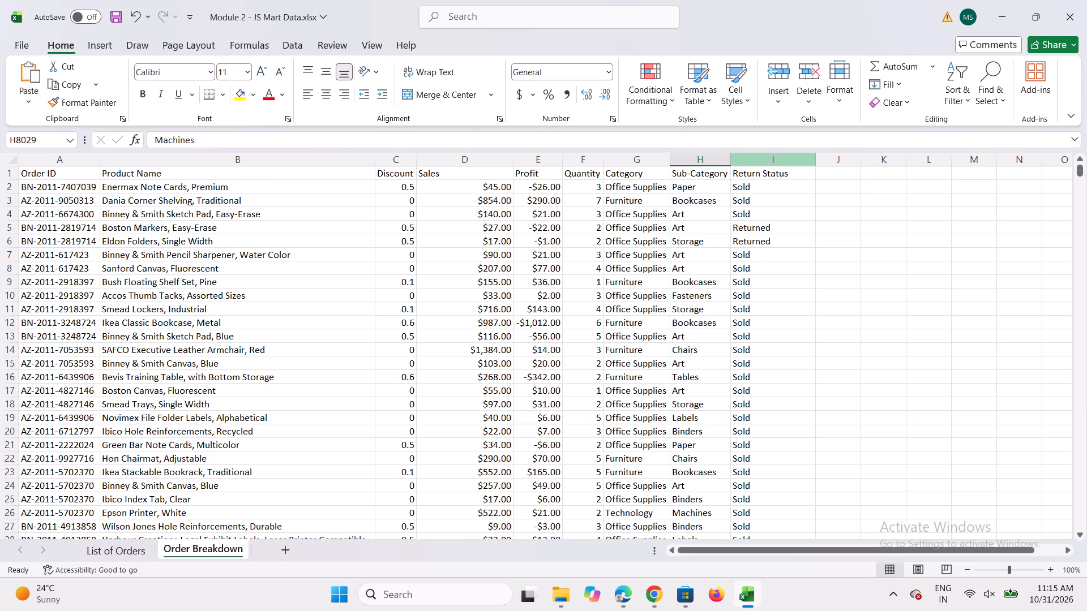
{"action": "left_click_drag", "start_coordinate": [1081, 172], "coordinate": [1071, 208]}
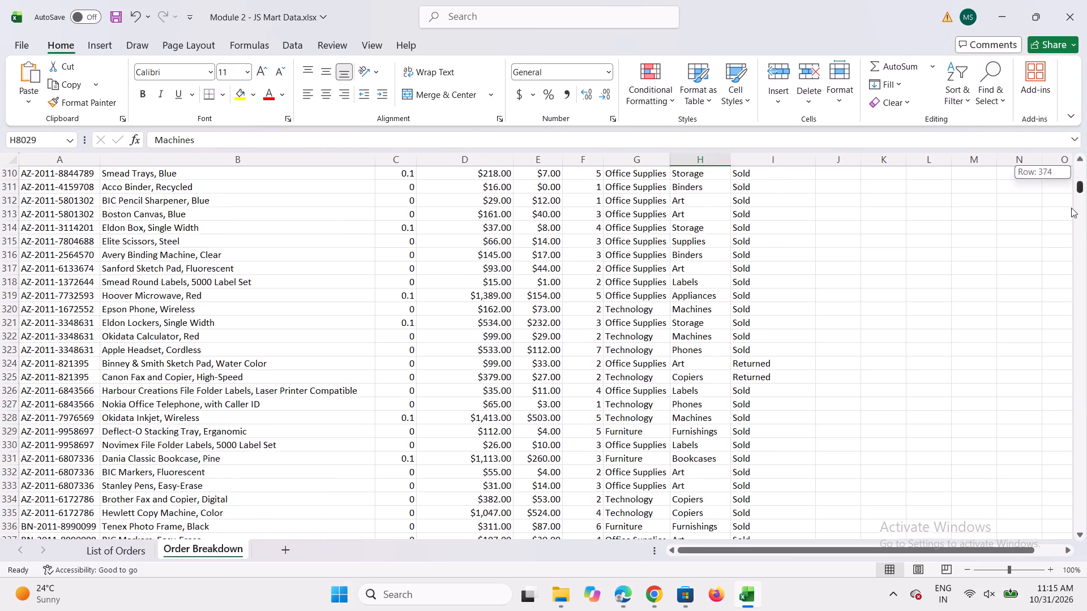
{"action": "left_click_drag", "start_coordinate": [1071, 208], "coordinate": [1063, 237]}
{"action": "left_click_drag", "start_coordinate": [847, 549], "coordinate": [774, 568]}
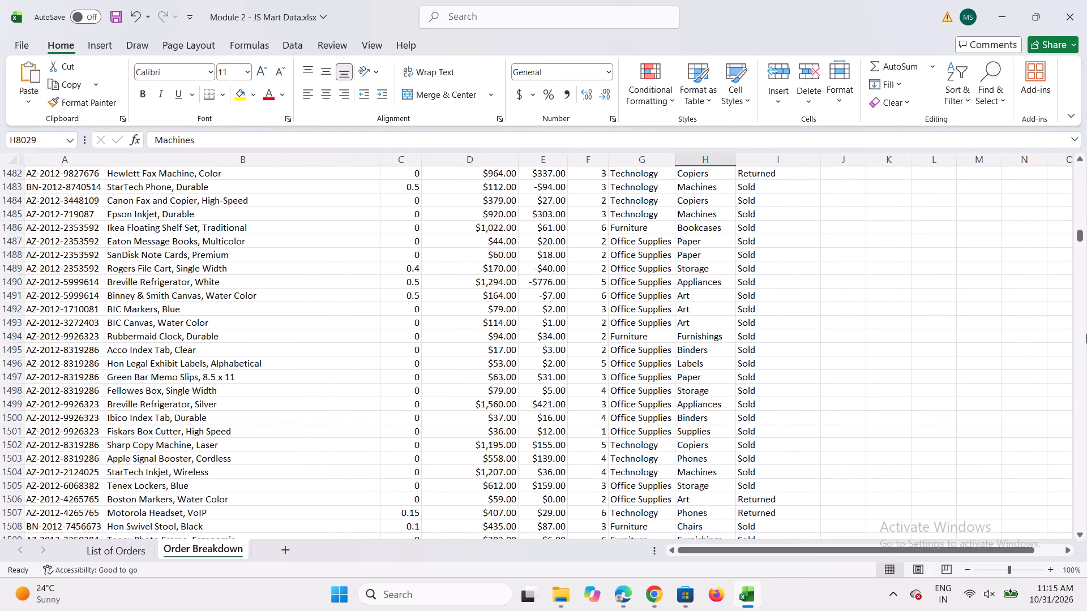
Go back to the header row of the Order Breakdown sheet to check its column headings.
{"action": "left_click_drag", "start_coordinate": [1081, 234], "coordinate": [1086, 124]}
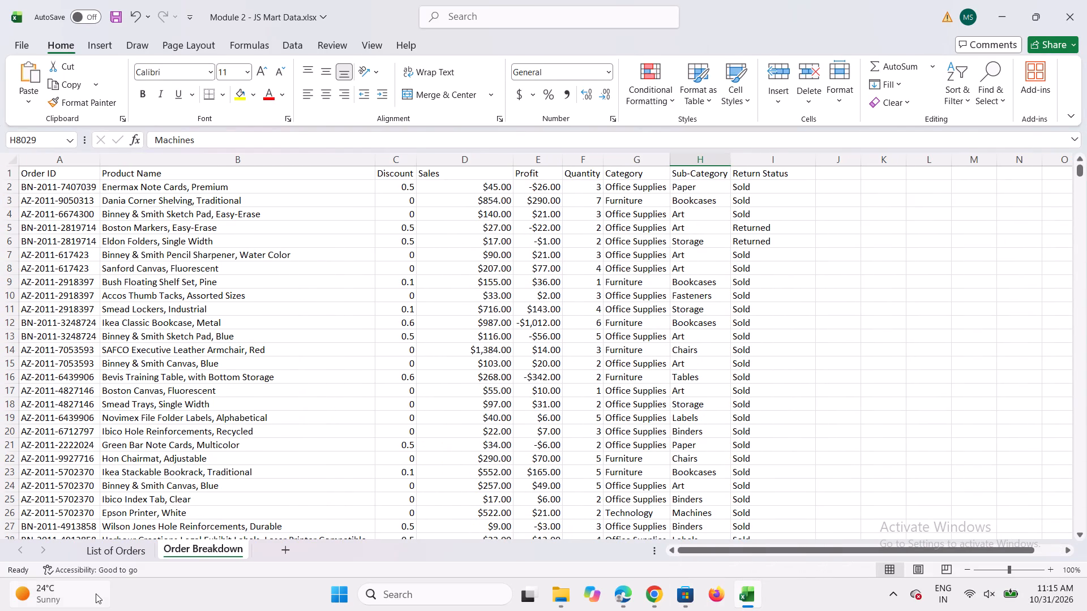
Re-examine the List of Orders sheet, going from the final entries back through the earlier orders and down to the last rows again.
{"action": "left_click", "coordinate": [112, 541]}
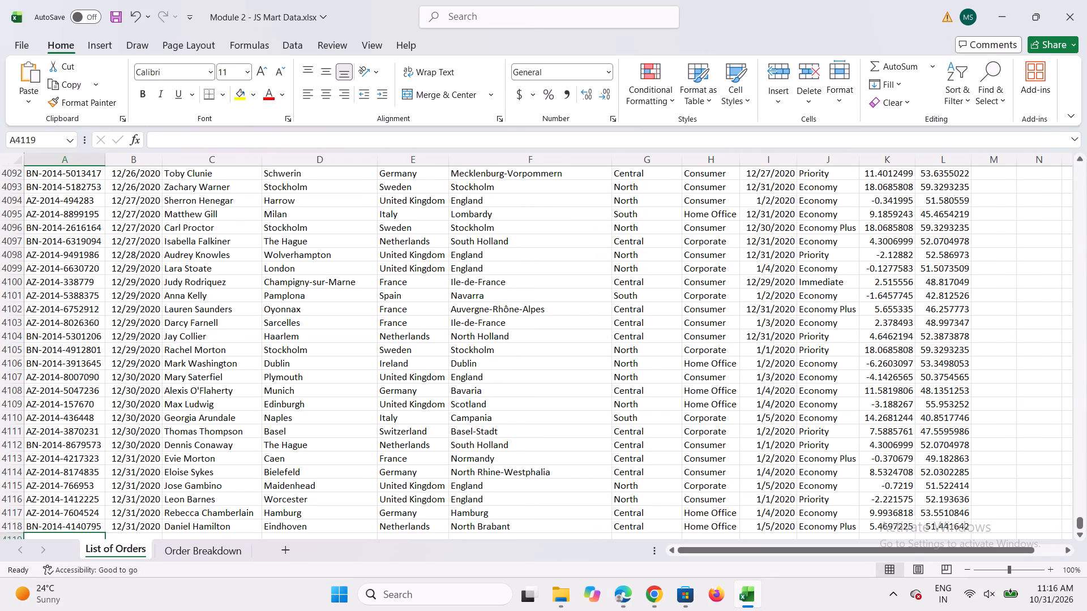
{"action": "left_click_drag", "start_coordinate": [997, 546], "coordinate": [855, 566]}
{"action": "left_click_drag", "start_coordinate": [1081, 522], "coordinate": [1086, 388]}
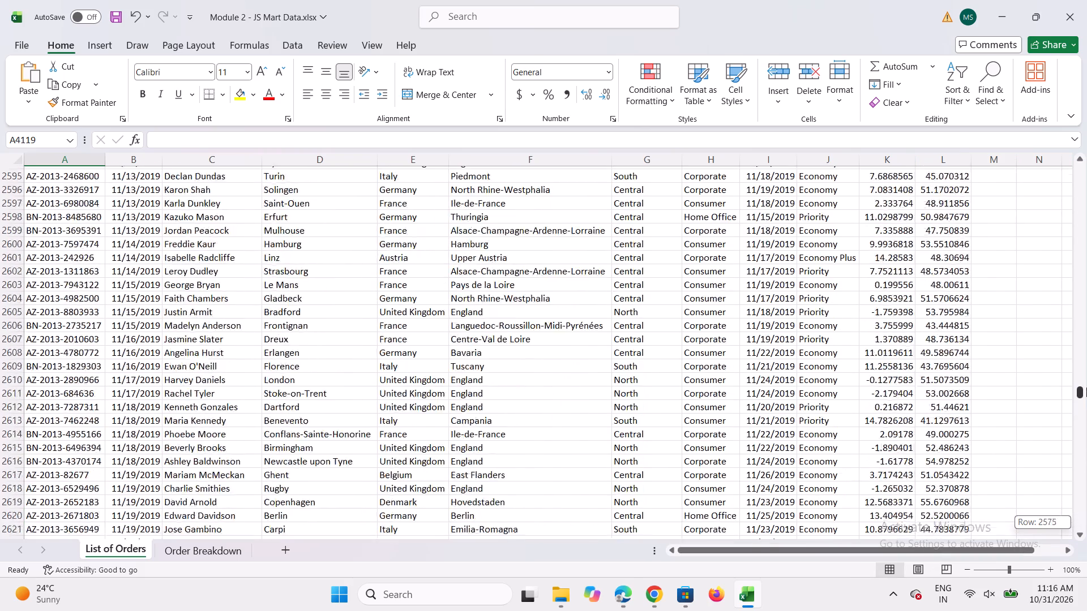
{"action": "left_click_drag", "start_coordinate": [1086, 388], "coordinate": [1079, 302]}
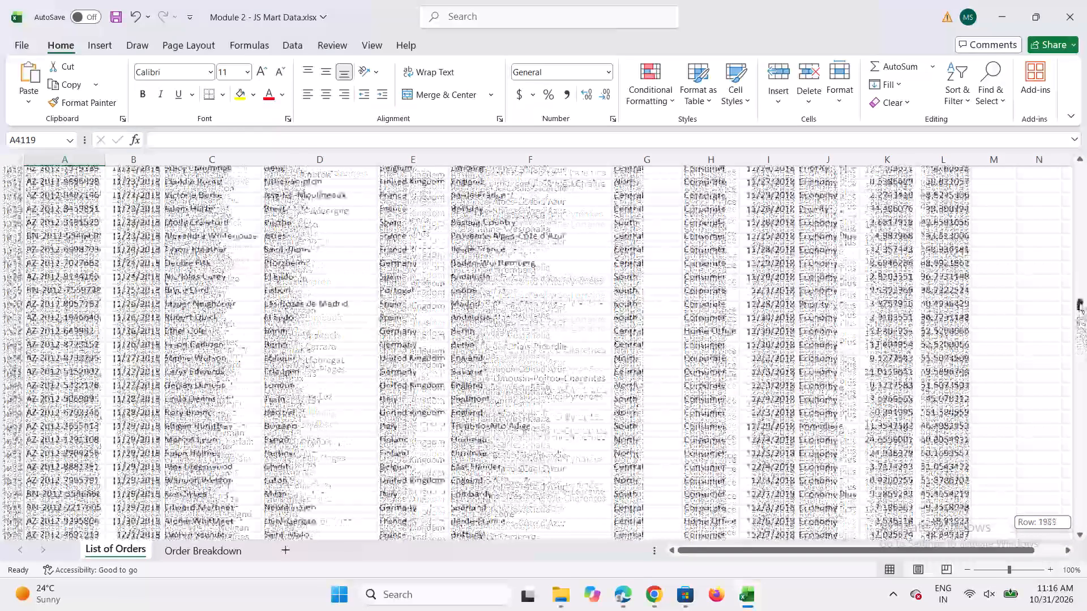
{"action": "left_click_drag", "start_coordinate": [1079, 302], "coordinate": [1081, 296]}
{"action": "left_click_drag", "start_coordinate": [1079, 300], "coordinate": [1082, 218]}
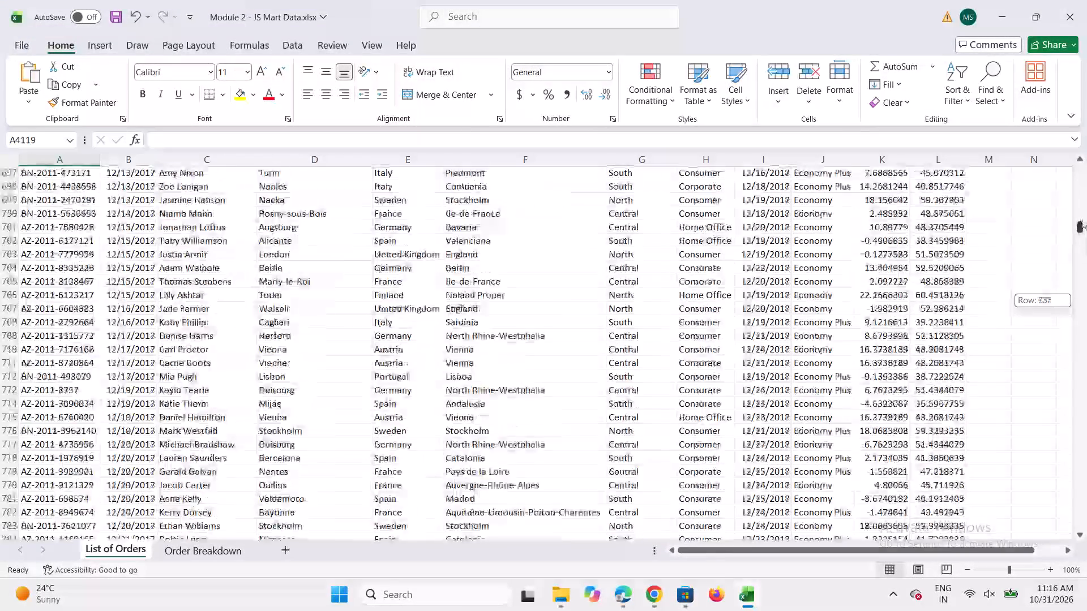
{"action": "left_click_drag", "start_coordinate": [1082, 218], "coordinate": [1086, 561]}
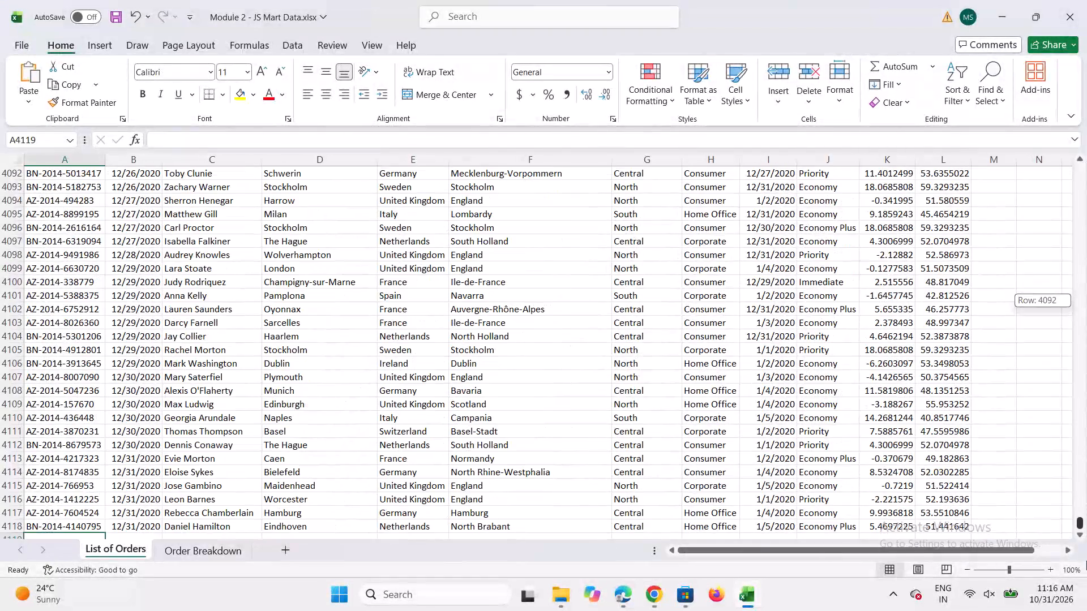
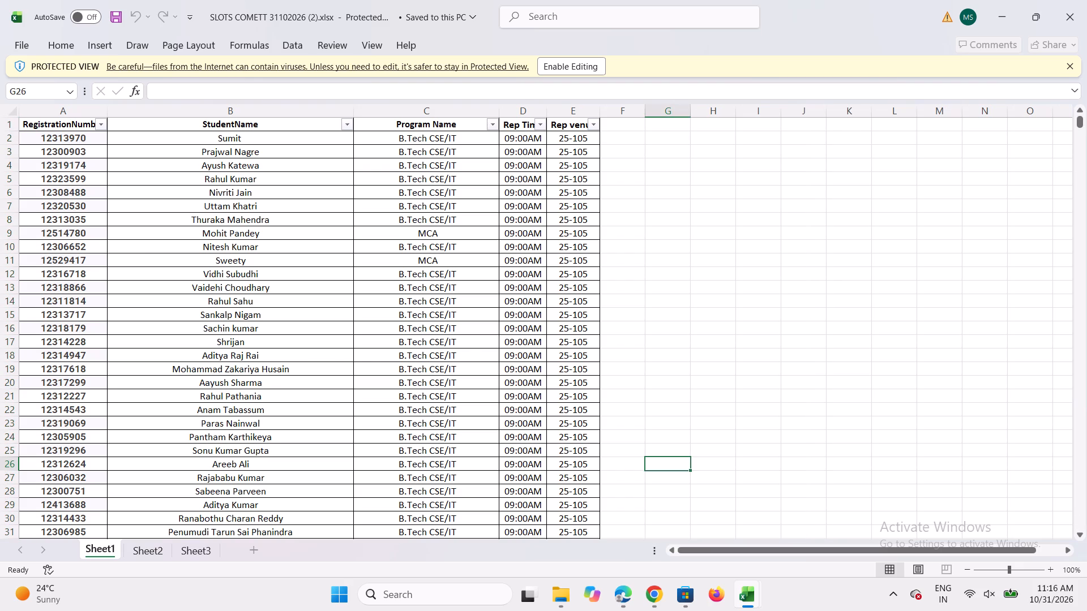
Search Sheet1 of the SLOTS COMETT workbook for the student's registration number.
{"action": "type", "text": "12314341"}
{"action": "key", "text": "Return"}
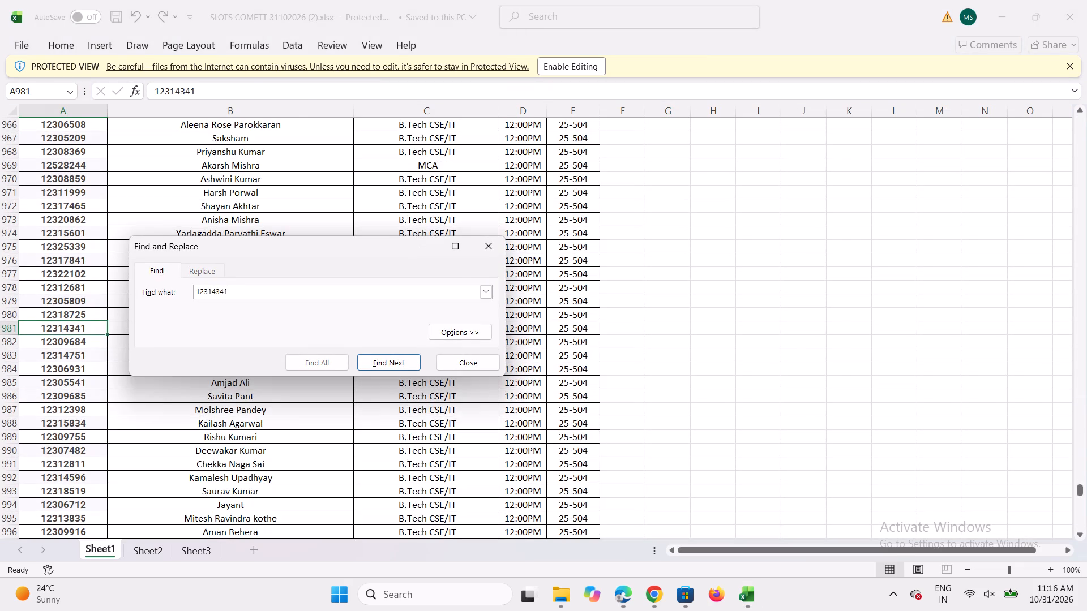
{"action": "left_click", "coordinate": [491, 245]}
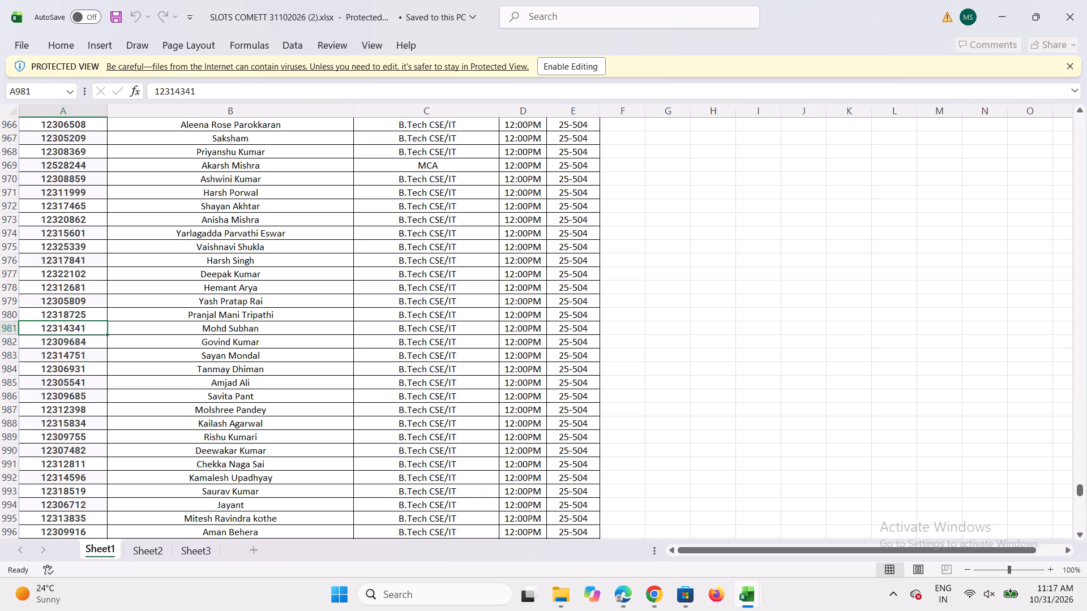
Examine the reporting time and venue entries in the rows above the found student, from row 978 up to about row 883.
{"action": "left_click", "coordinate": [541, 292]}
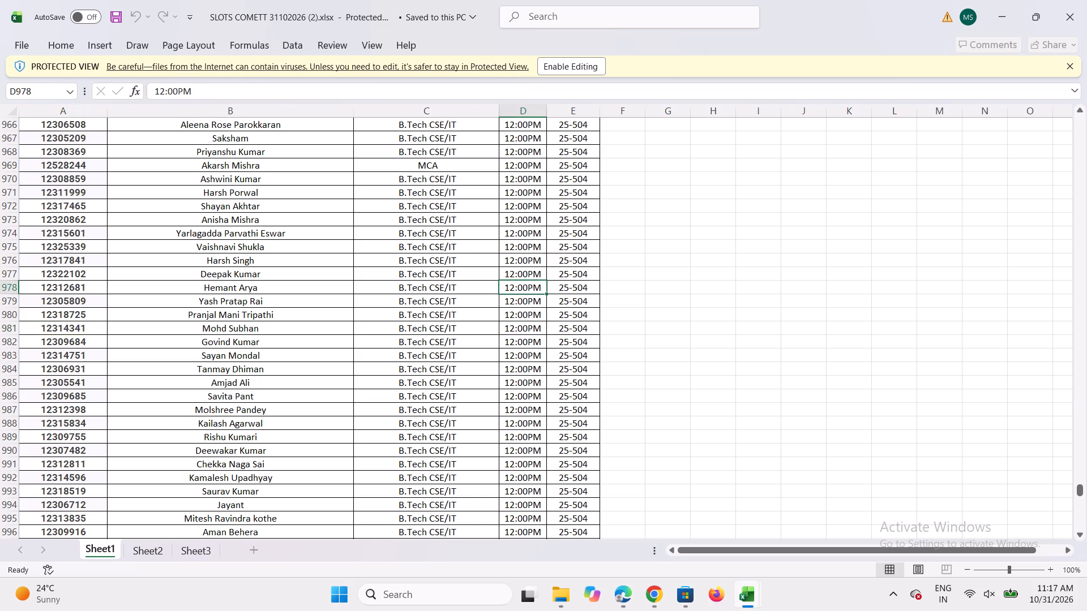
{"action": "key", "text": "Up"}
{"action": "key", "text": "Up"}
{"action": "key", "text": "Up"}
{"action": "key", "text": "Up"}
{"action": "key", "text": "Up"}
{"action": "key", "text": "Up"}
{"action": "key", "text": "Up"}
{"action": "key", "text": "Up"}
{"action": "key", "text": "Up"}
{"action": "key", "text": "Up"}
{"action": "key", "text": "Up"}
{"action": "key", "text": "Up"}
{"action": "key", "text": "Up"}
{"action": "key", "text": "Up"}
{"action": "key", "text": "Up"}
{"action": "key", "text": "Up"}
{"action": "key", "text": "Up"}
{"action": "key", "text": "Up"}
{"action": "key", "text": "Up"}
{"action": "key", "text": "Up"}
{"action": "key", "text": "Up"}
{"action": "key", "text": "Up"}
{"action": "key", "text": "Up"}
{"action": "key", "text": "Up"}
{"action": "key", "text": "Up"}
{"action": "key", "text": "Up"}
{"action": "key", "text": "Up"}
{"action": "key", "text": "Up"}
{"action": "key", "text": "Up"}
{"action": "key", "text": "Up"}
{"action": "key", "text": "Up"}
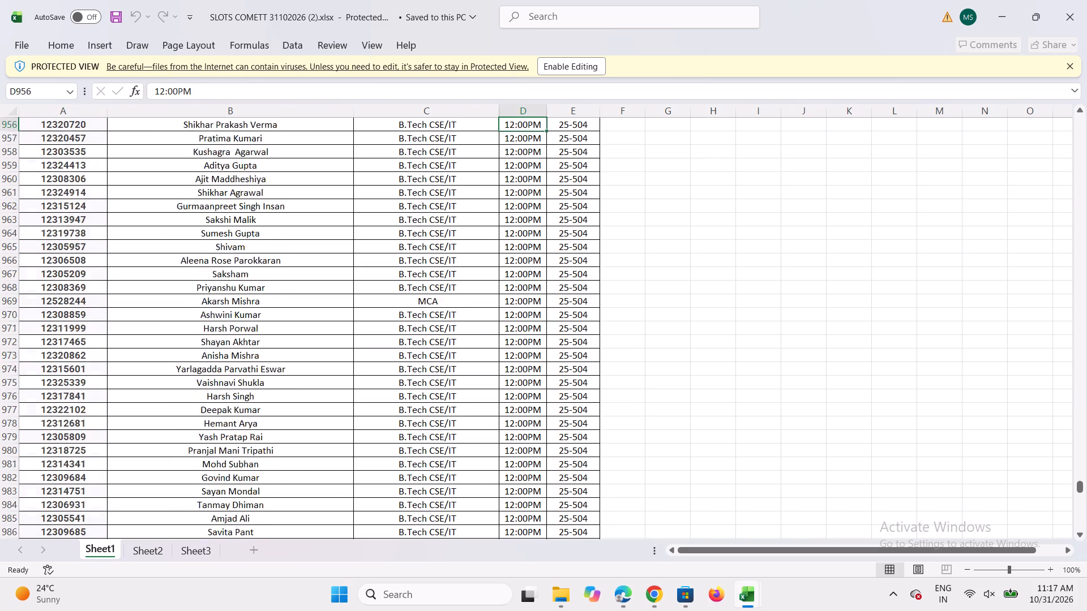
{"action": "key", "text": "Up"}
{"action": "key", "text": "Up"}
{"action": "key", "text": "Up"}
{"action": "key", "text": "Up"}
{"action": "key", "text": "Up"}
{"action": "key", "text": "Up"}
{"action": "key", "text": "Up"}
{"action": "key", "text": "Up"}
{"action": "key", "text": "Up"}
{"action": "key", "text": "Up"}
{"action": "key", "text": "Up"}
{"action": "key", "text": "Up"}
{"action": "key", "text": "Up"}
{"action": "key", "text": "Up"}
{"action": "key", "text": "Up"}
{"action": "key", "text": "Up"}
{"action": "key", "text": "Up"}
{"action": "key", "text": "Up"}
{"action": "key", "text": "Up"}
{"action": "key", "text": "Up"}
{"action": "key", "text": "Up"}
{"action": "key", "text": "Up"}
{"action": "key", "text": "Up"}
{"action": "key", "text": "Up"}
{"action": "key", "text": "Up"}
{"action": "key", "text": "Up"}
{"action": "key", "text": "Up"}
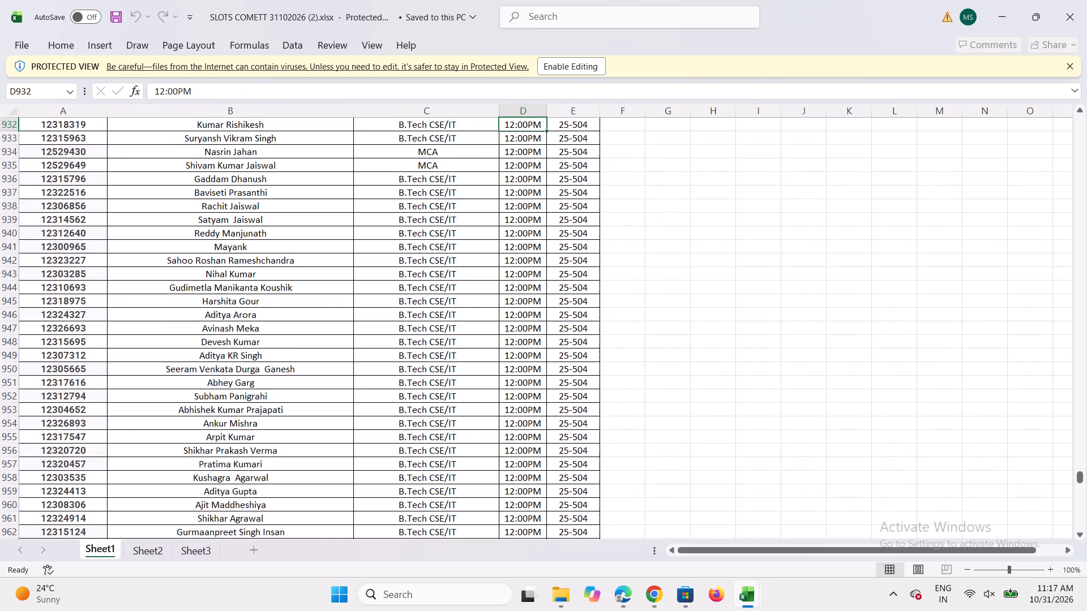
{"action": "key", "text": "Up"}
{"action": "key", "text": "Up"}
{"action": "key", "text": "Up"}
{"action": "key", "text": "Up"}
{"action": "key", "text": "Up"}
{"action": "key", "text": "Up"}
{"action": "key", "text": "Up"}
{"action": "key", "text": "Up"}
{"action": "key", "text": "Up"}
{"action": "key", "text": "Up"}
{"action": "key", "text": "Up"}
{"action": "key", "text": "Up"}
{"action": "key", "text": "Up"}
{"action": "key", "text": "Up"}
{"action": "key", "text": "Up"}
{"action": "key", "text": "Up"}
{"action": "key", "text": "Up"}
{"action": "key", "text": "Up"}
{"action": "key", "text": "Up"}
{"action": "key", "text": "Up"}
{"action": "key", "text": "Up"}
{"action": "key", "text": "Up"}
{"action": "key", "text": "Up"}
{"action": "key", "text": "Up"}
{"action": "key", "text": "Up"}
{"action": "key", "text": "Up"}
{"action": "key", "text": "Up"}
{"action": "key", "text": "Up"}
{"action": "key", "text": "Up"}
{"action": "key", "text": "Up"}
{"action": "key", "text": "Up"}
{"action": "key", "text": "Up"}
{"action": "key", "text": "Up"}
{"action": "key", "text": "Up"}
{"action": "key", "text": "Up"}
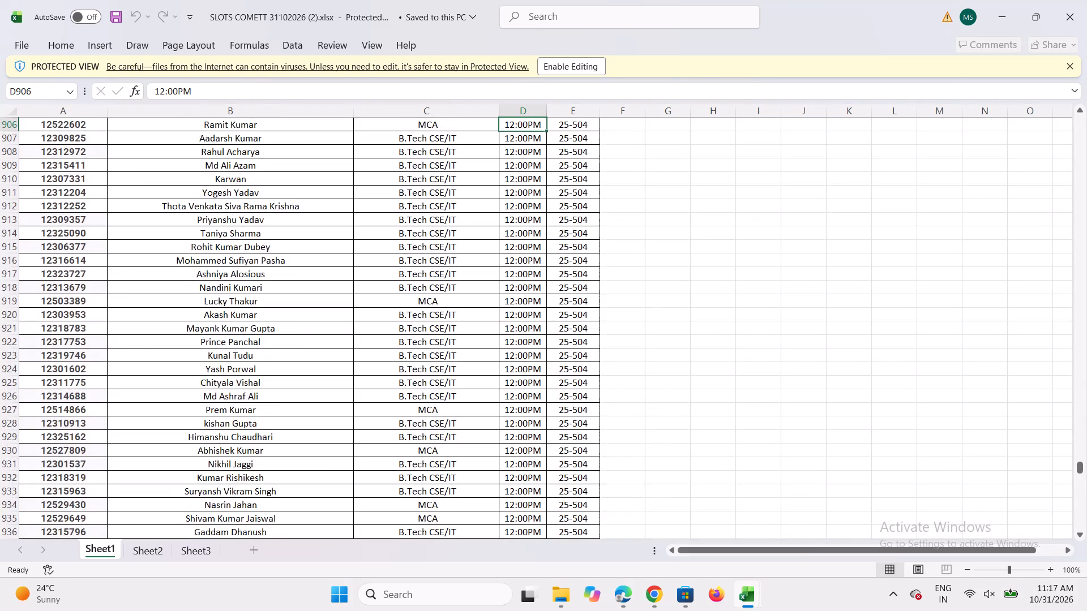
Review the slot rows back down to row 909, across the boundary between the 25-304 and 25-504 venue groups.
{"action": "key", "text": "Down"}
{"action": "key", "text": "Down"}
{"action": "key", "text": "Down"}
{"action": "key", "text": "Down"}
{"action": "key", "text": "Down"}
{"action": "key", "text": "Down"}
{"action": "key", "text": "Down"}
{"action": "key", "text": "Down"}
{"action": "key", "text": "Down"}
{"action": "key", "text": "Down"}
{"action": "key", "text": "Down"}
{"action": "key", "text": "Down"}
{"action": "key", "text": "Down"}
{"action": "key", "text": "Down"}
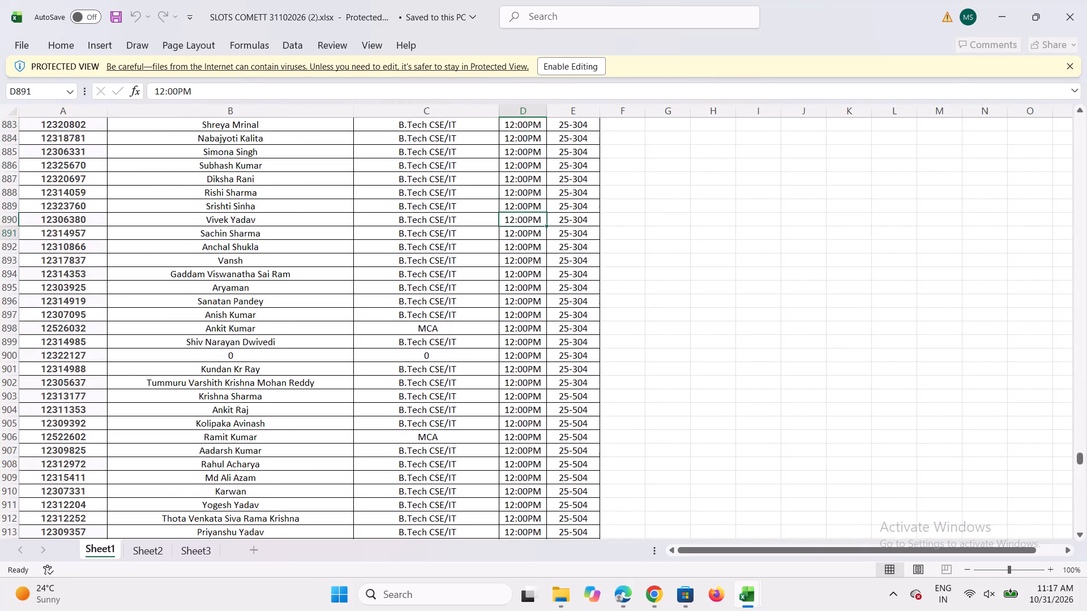
{"action": "key", "text": "Down"}
{"action": "key", "text": "Down"}
{"action": "key", "text": "Down"}
{"action": "key", "text": "Down"}
{"action": "key", "text": "Down"}
{"action": "key", "text": "Down"}
{"action": "key", "text": "Down"}
{"action": "key", "text": "Down"}
{"action": "key", "text": "Down"}
{"action": "key", "text": "Down"}
{"action": "key", "text": "Down"}
{"action": "key", "text": "Down"}
{"action": "key", "text": "Down"}
{"action": "key", "text": "Down"}
{"action": "key", "text": "Down"}
{"action": "key", "text": "Down"}
{"action": "key", "text": "Down"}
{"action": "key", "text": "Down"}
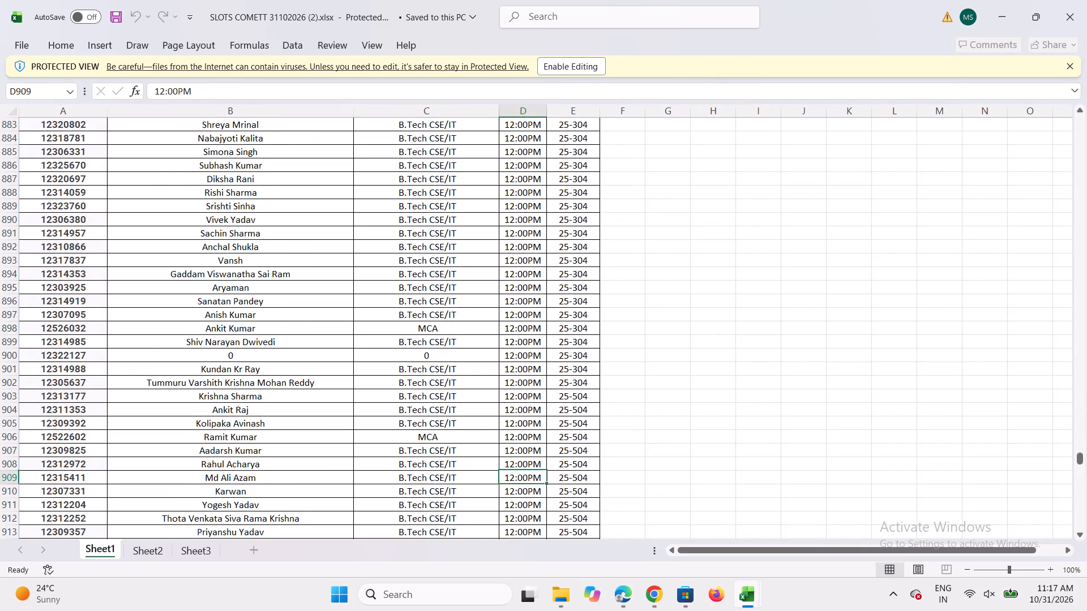
Examine the reporting time and venue entries on Sheet1 from row 909 down past the end of the student list.
{"action": "key", "text": "Down"}
{"action": "key", "text": "Down"}
{"action": "key", "text": "Down"}
{"action": "key", "text": "Down"}
{"action": "key", "text": "Down"}
{"action": "key", "text": "Down"}
{"action": "key", "text": "Down"}
{"action": "key", "text": "Down"}
{"action": "key", "text": "Down"}
{"action": "key", "text": "Down"}
{"action": "key", "text": "Down"}
{"action": "key", "text": "Down"}
{"action": "key", "text": "Down"}
{"action": "key", "text": "Down"}
{"action": "key", "text": "Down"}
{"action": "key", "text": "Down"}
{"action": "key", "text": "Down"}
{"action": "key", "text": "Down"}
{"action": "key", "text": "Down"}
{"action": "key", "text": "Down"}
{"action": "key", "text": "Down"}
{"action": "key", "text": "Down"}
{"action": "key", "text": "Down"}
{"action": "key", "text": "Down"}
{"action": "key", "text": "Down"}
{"action": "key", "text": "Down"}
{"action": "key", "text": "Down"}
{"action": "key", "text": "Down"}
{"action": "key", "text": "Down"}
{"action": "key", "text": "Down"}
{"action": "key", "text": "Down"}
{"action": "key", "text": "Down"}
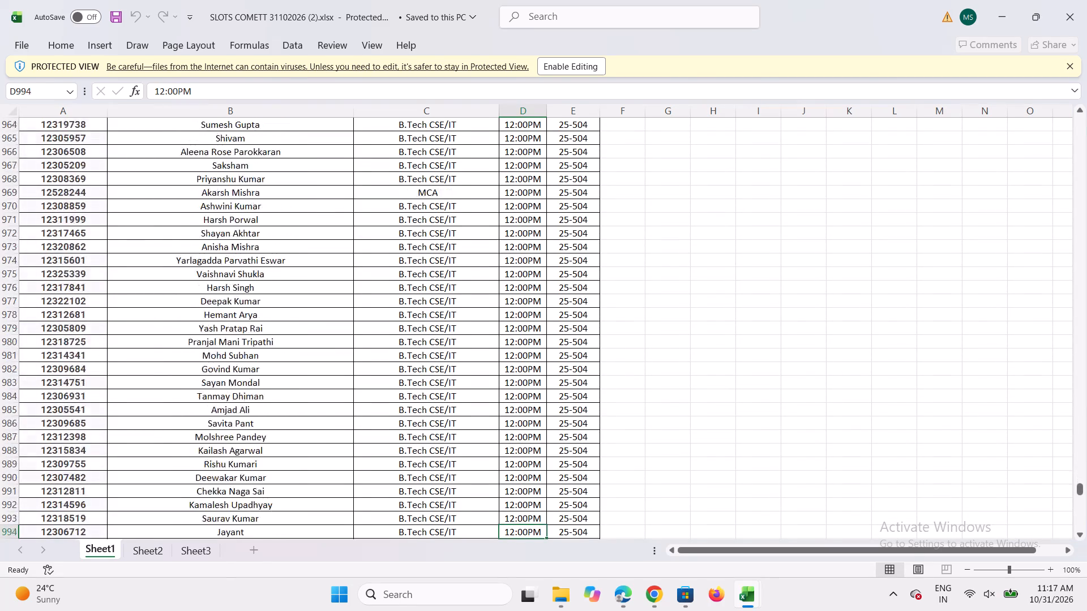
{"action": "key", "text": "Down"}
{"action": "key", "text": "Down"}
{"action": "key", "text": "Down"}
{"action": "key", "text": "Down"}
{"action": "key", "text": "Down"}
{"action": "key", "text": "Down"}
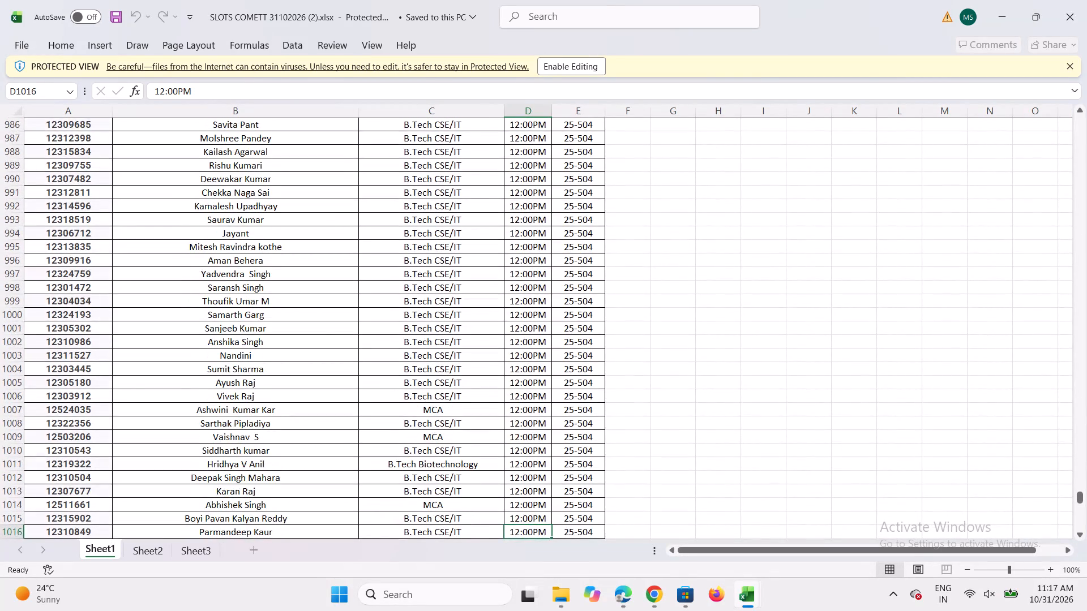
{"action": "key", "text": "Down"}
{"action": "key", "text": "Down"}
{"action": "key", "text": "Down"}
{"action": "key", "text": "Down"}
{"action": "key", "text": "Down"}
{"action": "key", "text": "Down"}
{"action": "key", "text": "Down"}
{"action": "key", "text": "Down"}
{"action": "key", "text": "Down"}
{"action": "key", "text": "Down"}
{"action": "key", "text": "Down"}
{"action": "key", "text": "Down"}
{"action": "key", "text": "Down"}
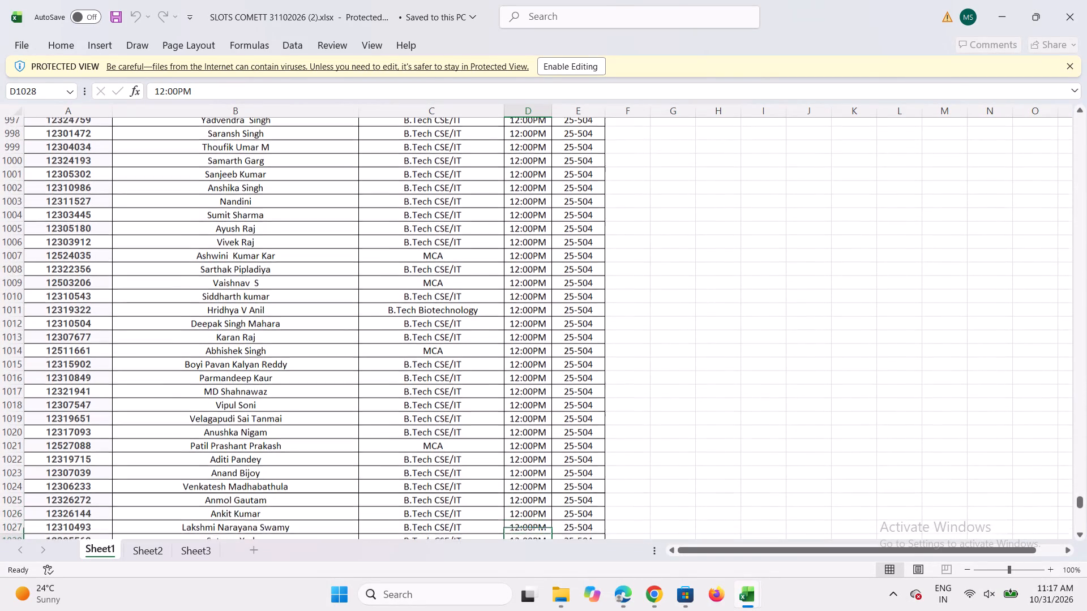
{"action": "key", "text": "Down"}
{"action": "key", "text": "Down"}
{"action": "key", "text": "Down"}
{"action": "key", "text": "Down"}
{"action": "key", "text": "Down"}
{"action": "key", "text": "Down"}
{"action": "key", "text": "Down"}
{"action": "key", "text": "Down"}
{"action": "key", "text": "Down"}
{"action": "key", "text": "Down"}
{"action": "key", "text": "Down"}
{"action": "key", "text": "Down"}
{"action": "key", "text": "Down"}
{"action": "key", "text": "Down"}
{"action": "key", "text": "Down"}
{"action": "key", "text": "Down"}
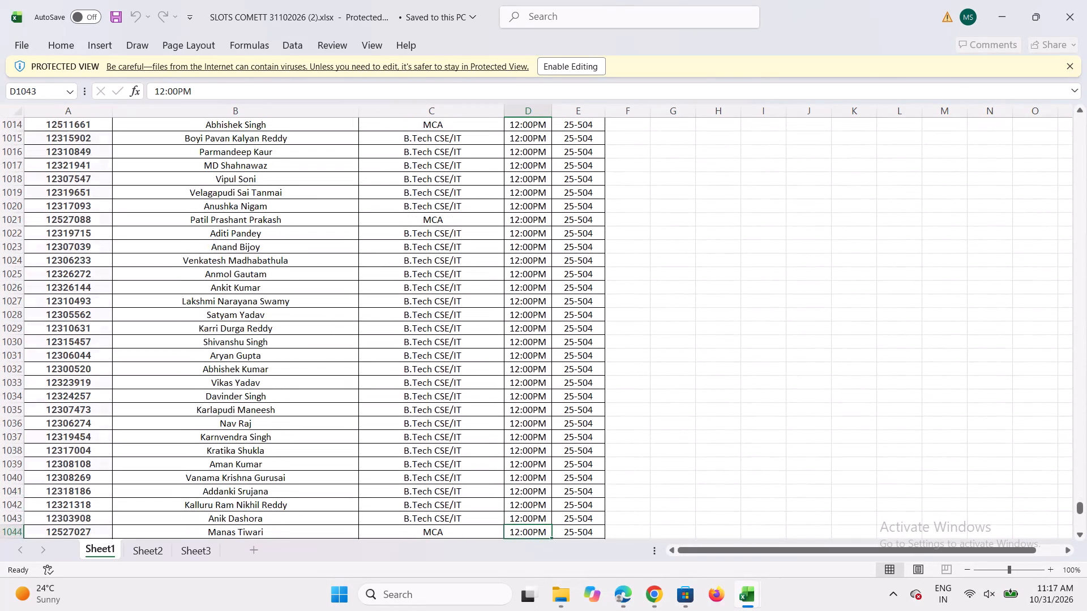
{"action": "key", "text": "Down"}
{"action": "key", "text": "Down"}
{"action": "key", "text": "Down"}
{"action": "key", "text": "Down"}
{"action": "key", "text": "Down"}
{"action": "key", "text": "Down"}
{"action": "key", "text": "Down"}
{"action": "key", "text": "Down"}
{"action": "key", "text": "Down"}
{"action": "key", "text": "Down"}
{"action": "key", "text": "Down"}
{"action": "key", "text": "Down"}
{"action": "key", "text": "Down"}
{"action": "key", "text": "Down"}
{"action": "key", "text": "Down"}
{"action": "key", "text": "Down"}
{"action": "key", "text": "Down"}
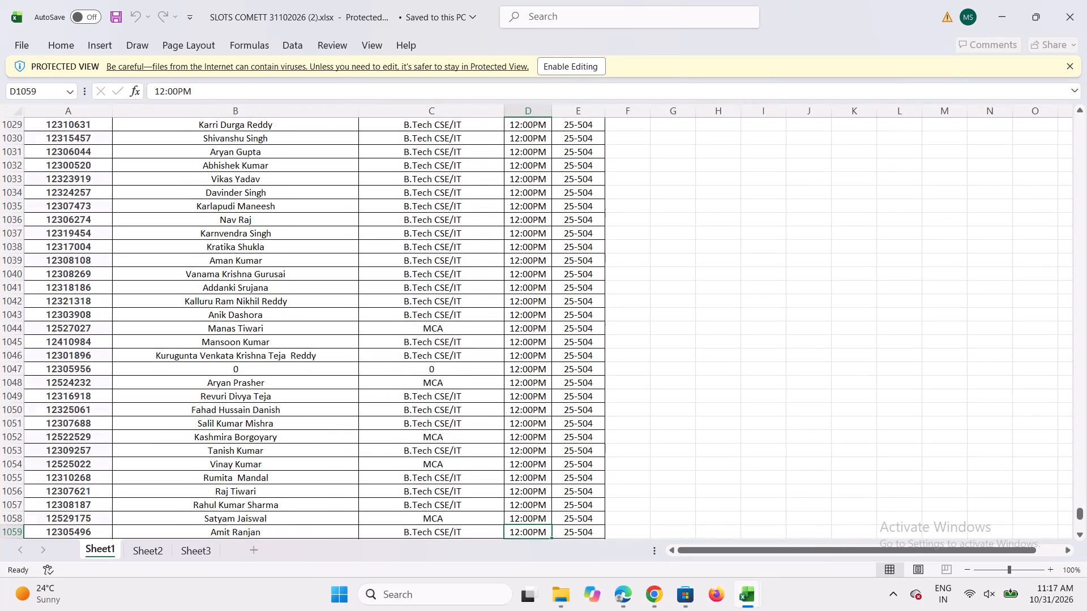
{"action": "key", "text": "Down"}
{"action": "key", "text": "Down"}
{"action": "key", "text": "Down"}
{"action": "key", "text": "Down"}
{"action": "key", "text": "Down"}
{"action": "key", "text": "Down"}
{"action": "key", "text": "Down"}
{"action": "key", "text": "Down"}
{"action": "key", "text": "Down"}
{"action": "key", "text": "Down"}
{"action": "key", "text": "Down"}
{"action": "key", "text": "Down"}
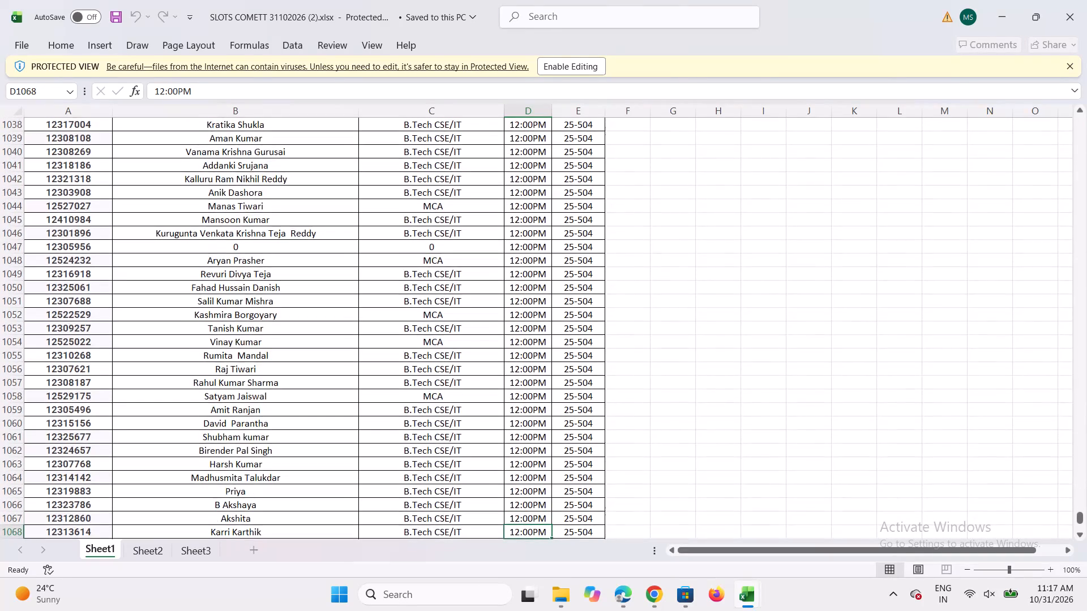
{"action": "key", "text": "Down"}
{"action": "key", "text": "Down"}
{"action": "key", "text": "Down"}
{"action": "key", "text": "Down"}
{"action": "key", "text": "Down"}
{"action": "key", "text": "Down"}
{"action": "key", "text": "Down"}
{"action": "key", "text": "Down"}
{"action": "key", "text": "Down"}
{"action": "key", "text": "Down"}
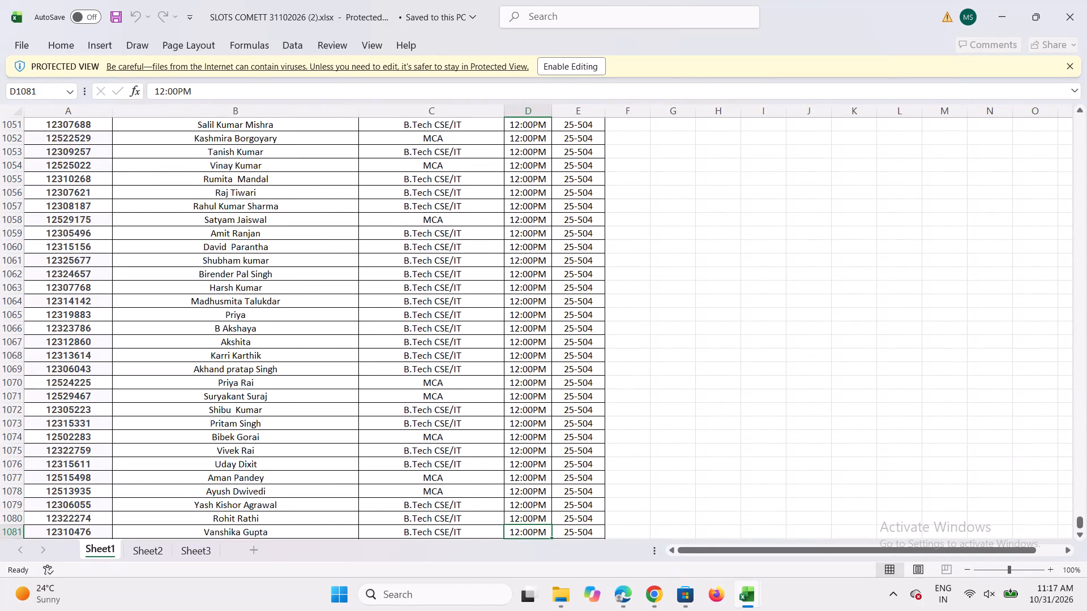
{"action": "key", "text": "Down"}
{"action": "key", "text": "Down"}
{"action": "key", "text": "Down"}
{"action": "key", "text": "Down"}
{"action": "key", "text": "Down"}
{"action": "key", "text": "Down"}
{"action": "key", "text": "Down"}
{"action": "key", "text": "Down"}
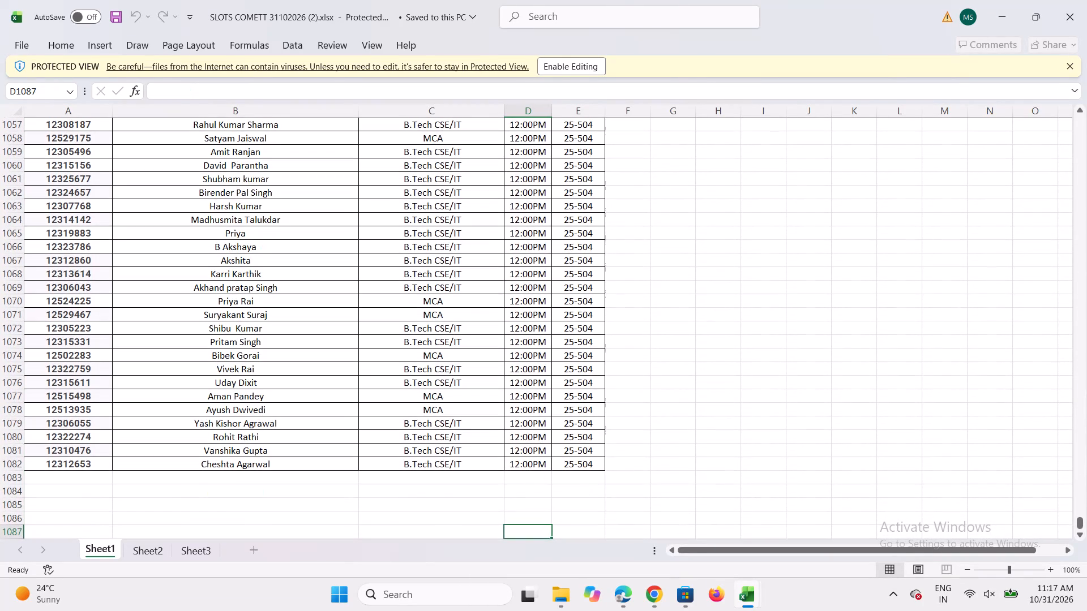
Return to the reporting time cell of the last student record, D1082, to check where the list ends.
{"action": "key", "text": "Up"}
{"action": "key", "text": "Up"}
{"action": "key", "text": "Up"}
{"action": "key", "text": "Up"}
{"action": "key", "text": "Up"}
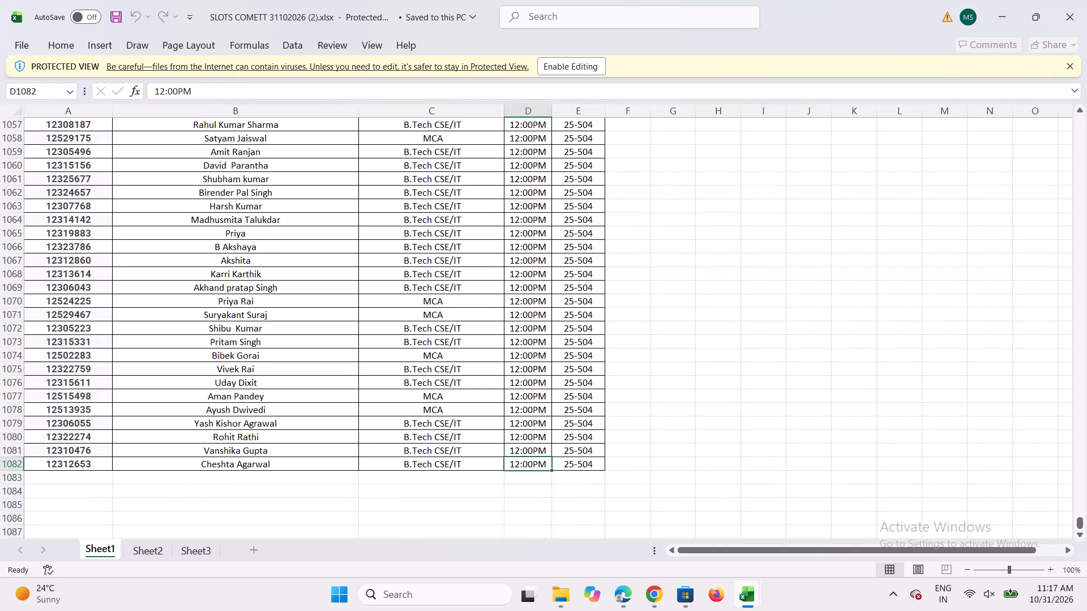
{"action": "key", "text": "Up"}
{"action": "key", "text": "Down"}
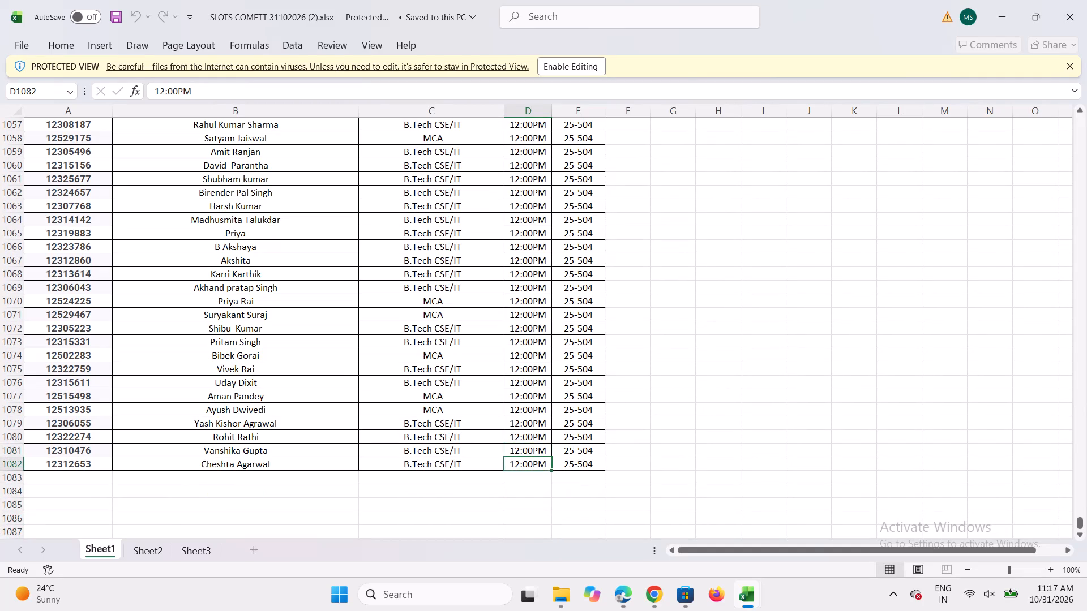
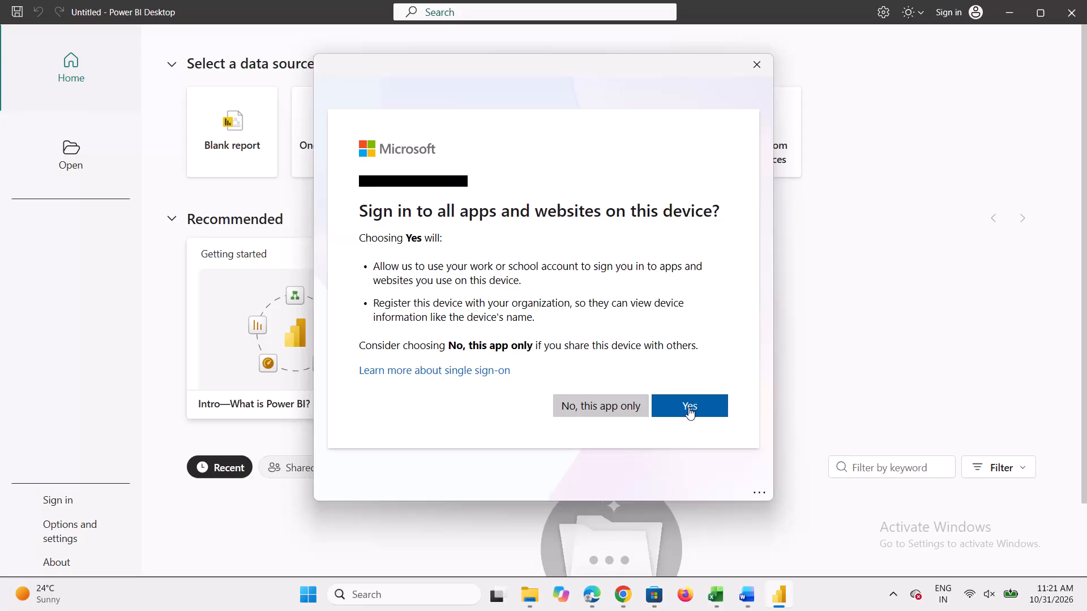
Accept signing in to all apps and websites on this device with the work or school account and register the device with the organization.
{"action": "left_click", "coordinate": [688, 407]}
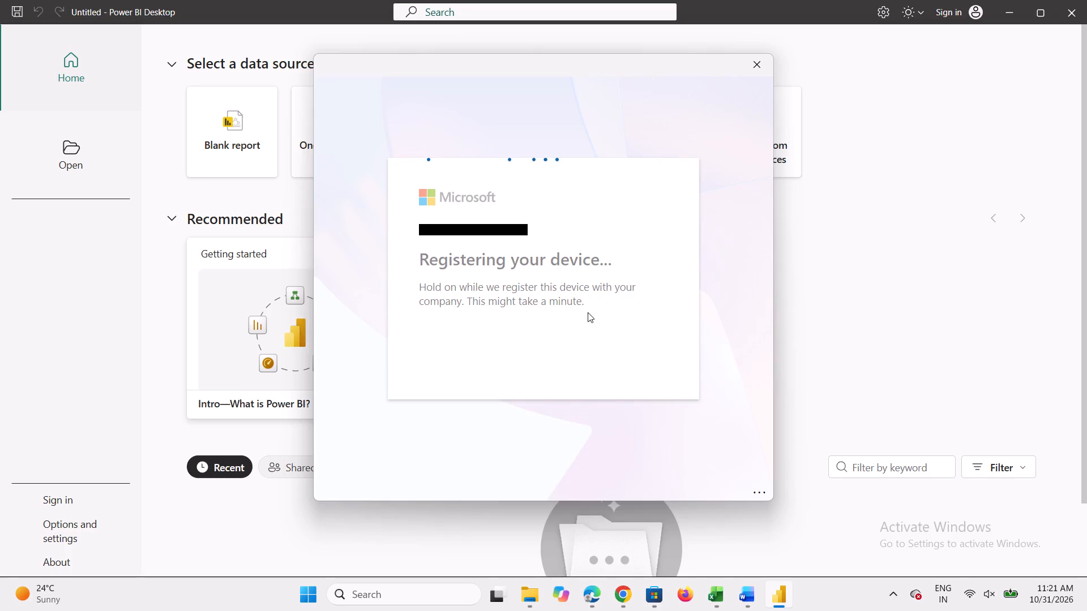
{"action": "left_click", "coordinate": [581, 314]}
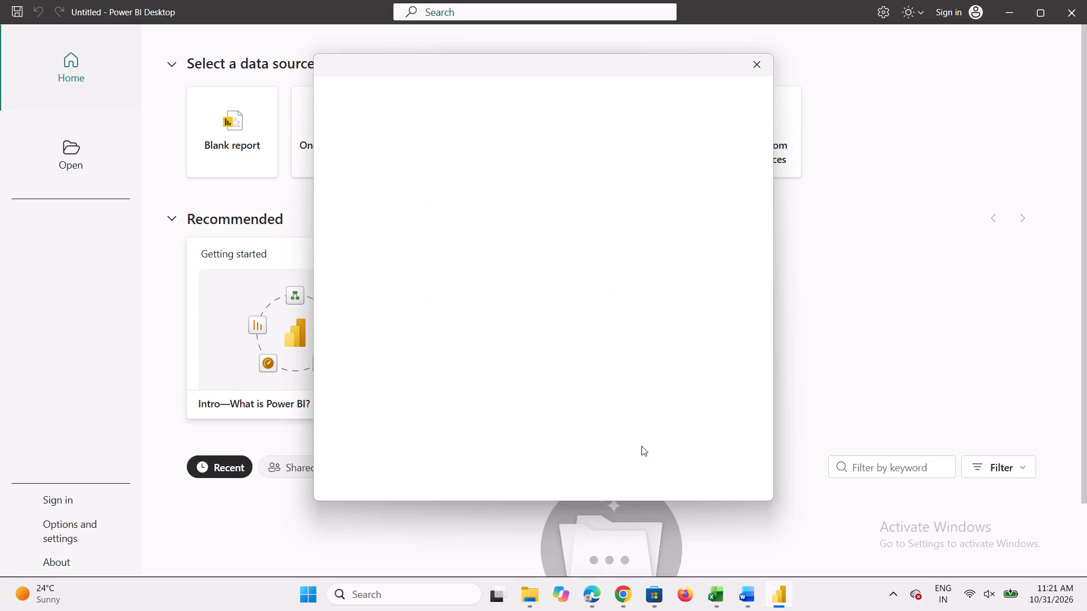
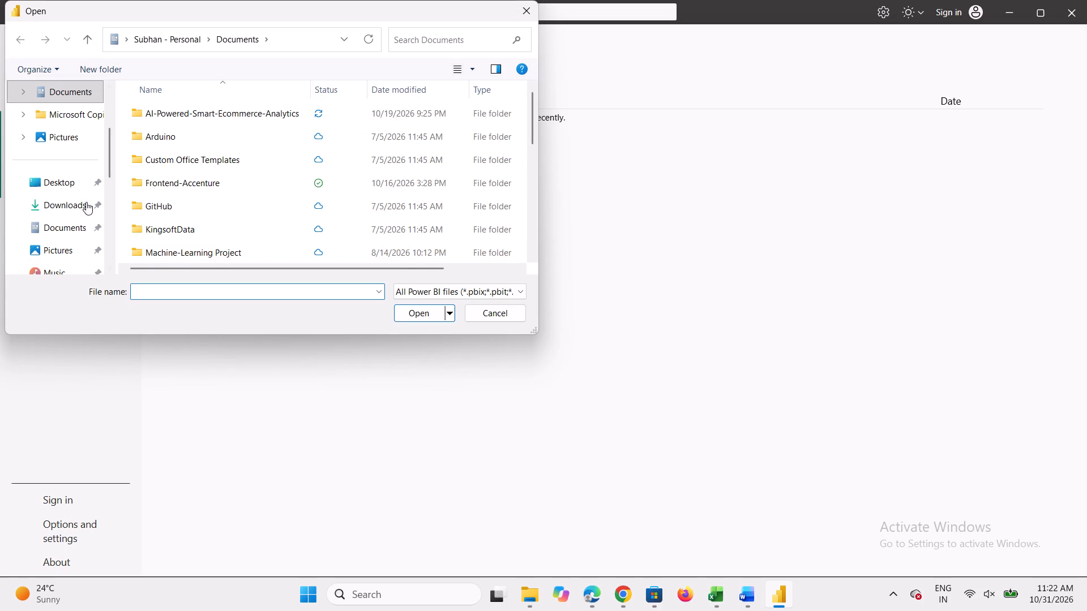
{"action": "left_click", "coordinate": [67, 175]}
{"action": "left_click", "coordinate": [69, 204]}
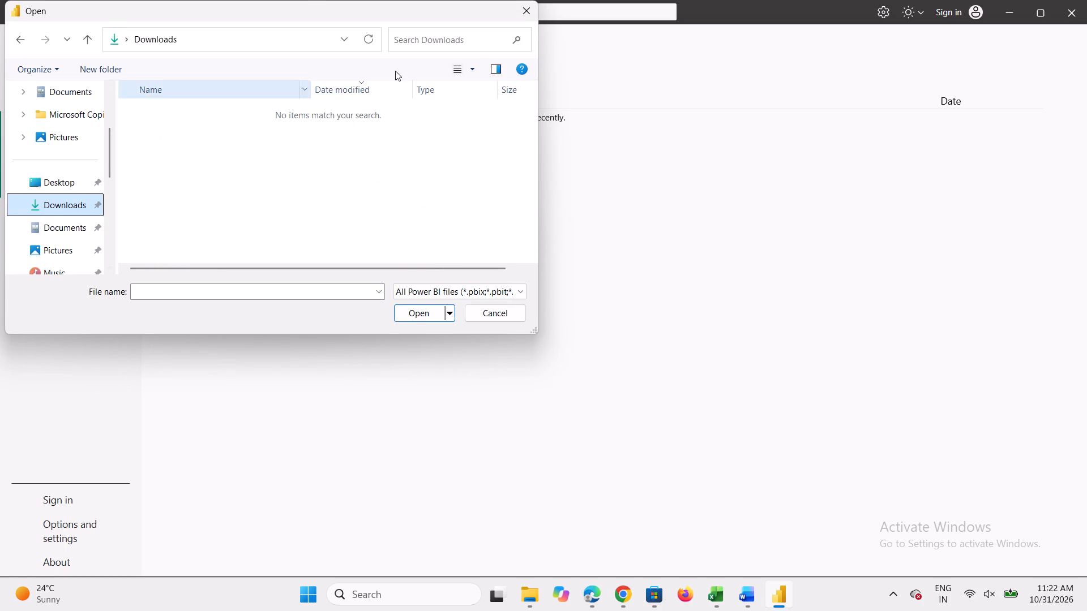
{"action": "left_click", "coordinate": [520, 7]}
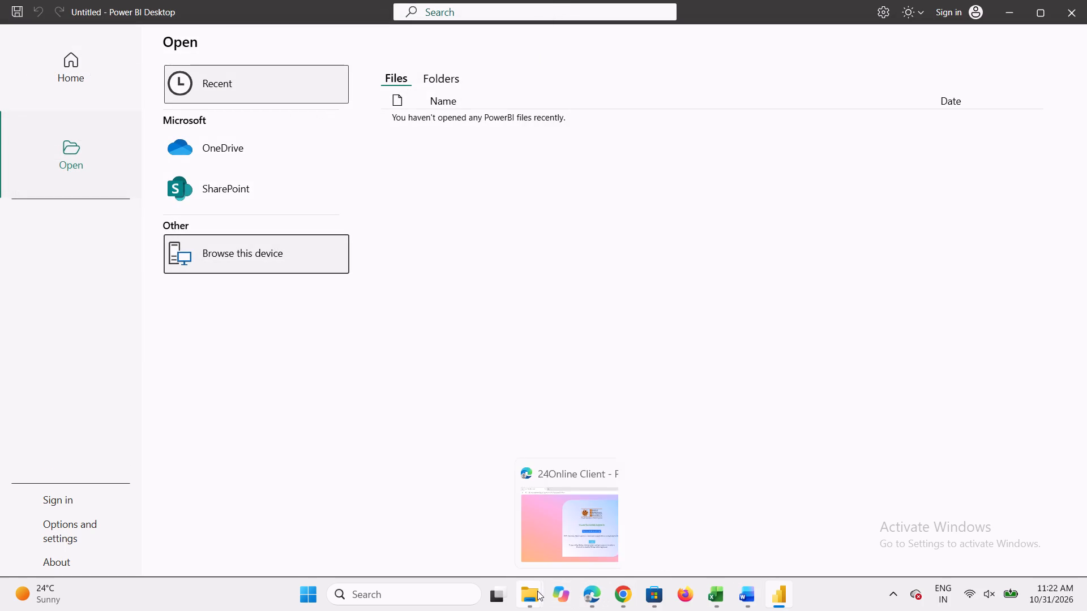
In File Explorer, extract JS Bank Dashboard.pbix.zip from Downloads into the JS Bank Dashboard.pbix folder, showing the extracted files when complete.
{"action": "left_click", "coordinate": [530, 544]}
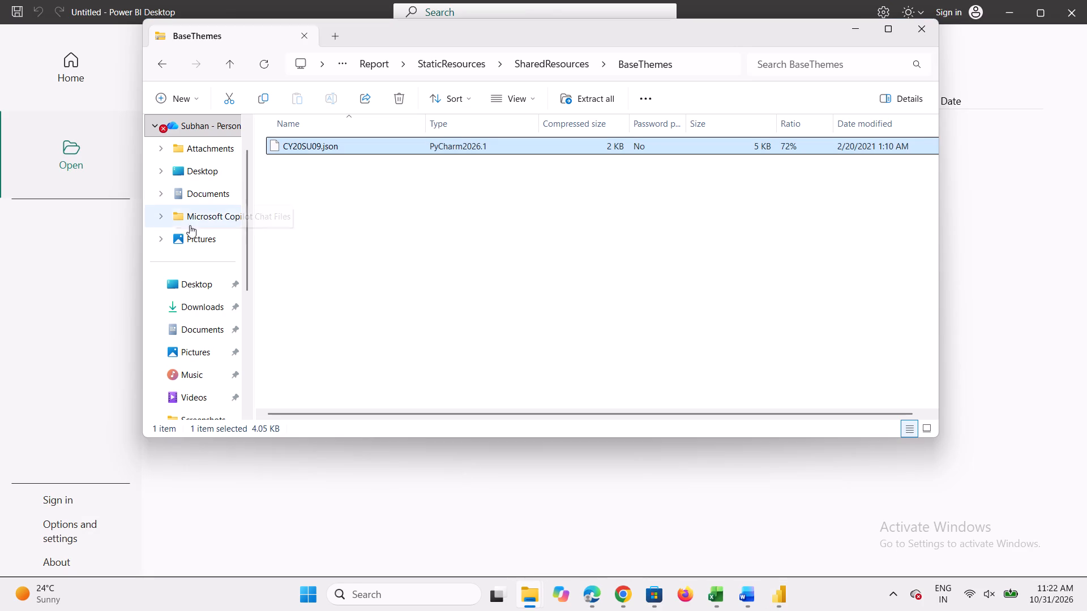
{"action": "left_click", "coordinate": [194, 287]}
{"action": "left_click", "coordinate": [206, 312]}
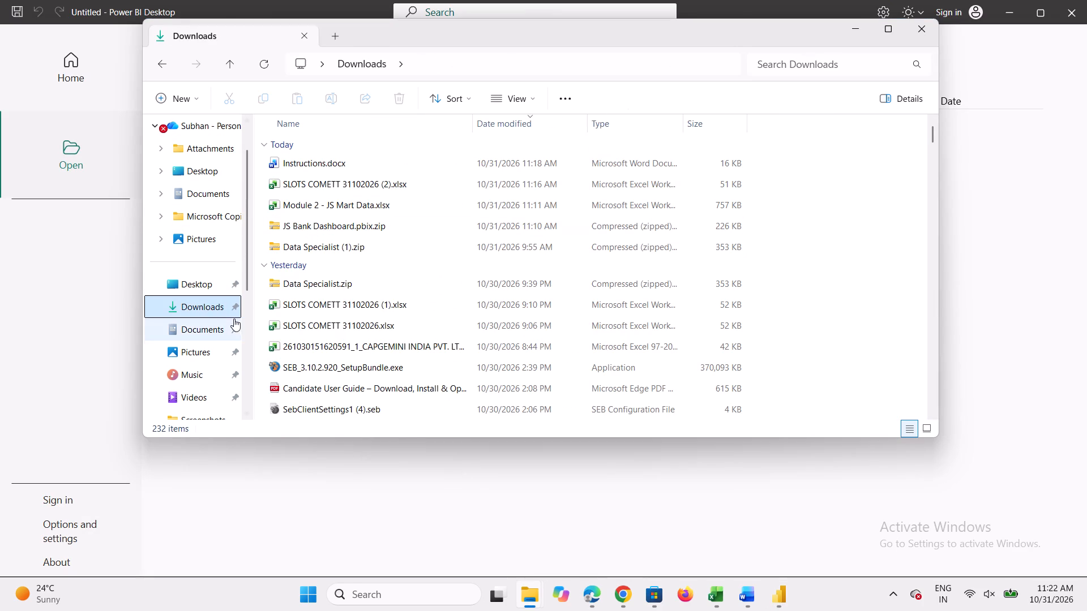
{"action": "left_click", "coordinate": [335, 228]}
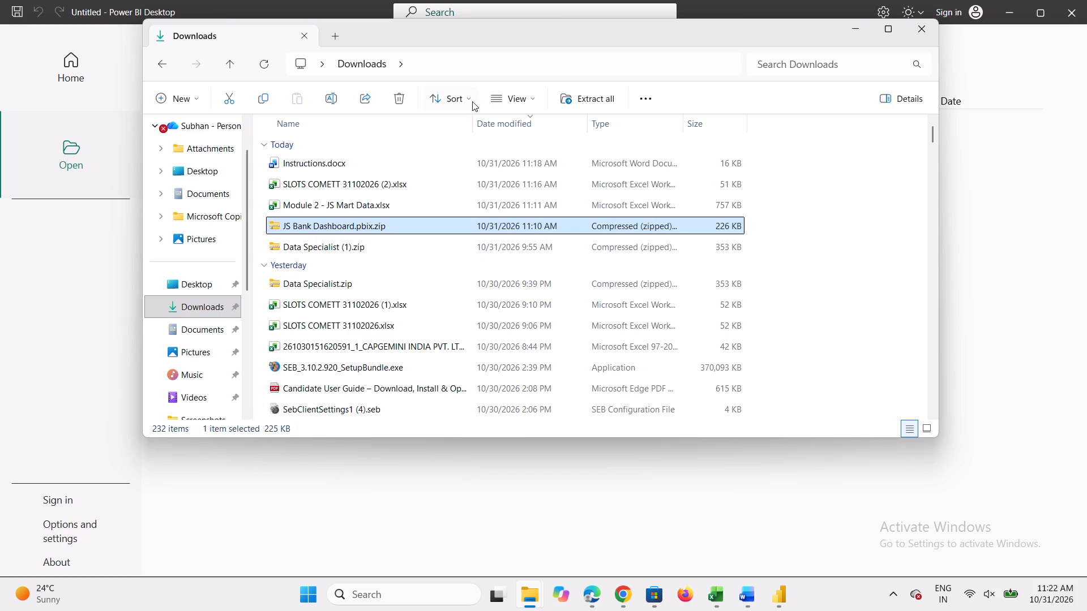
{"action": "left_click", "coordinate": [574, 91]}
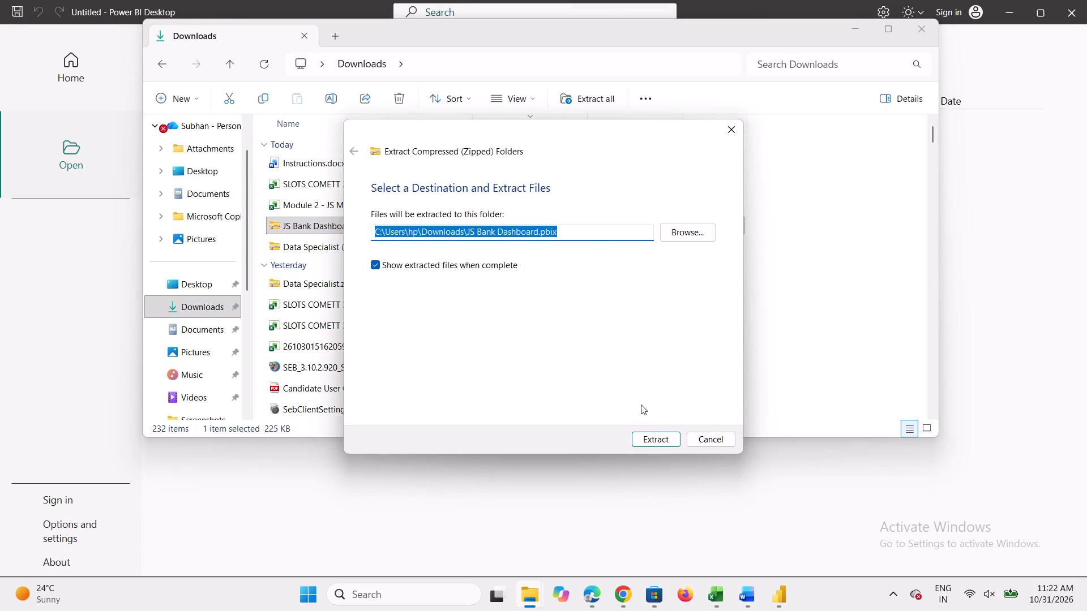
{"action": "left_click", "coordinate": [656, 442]}
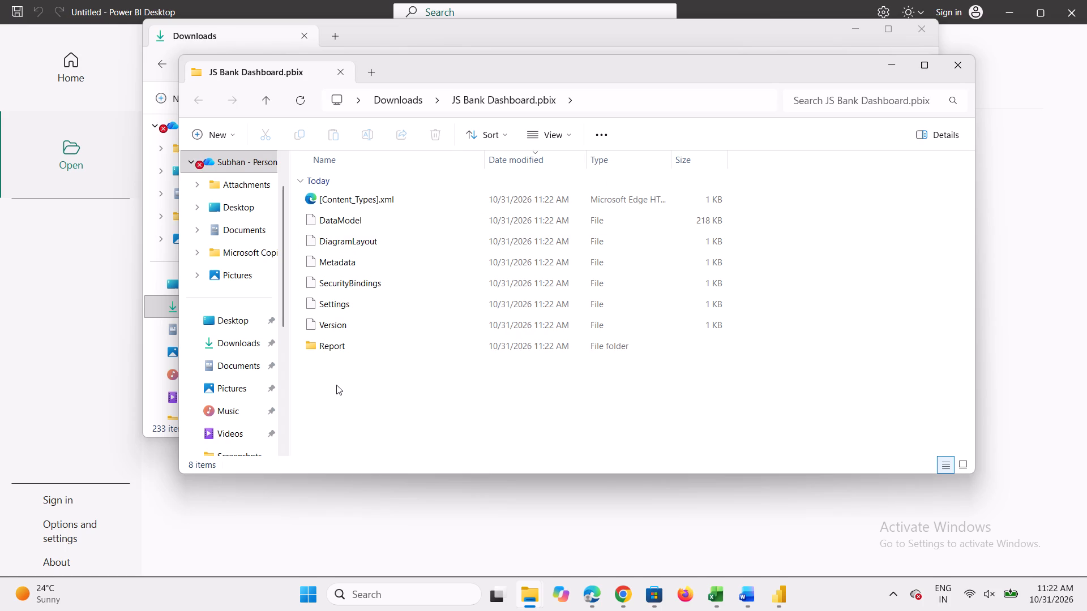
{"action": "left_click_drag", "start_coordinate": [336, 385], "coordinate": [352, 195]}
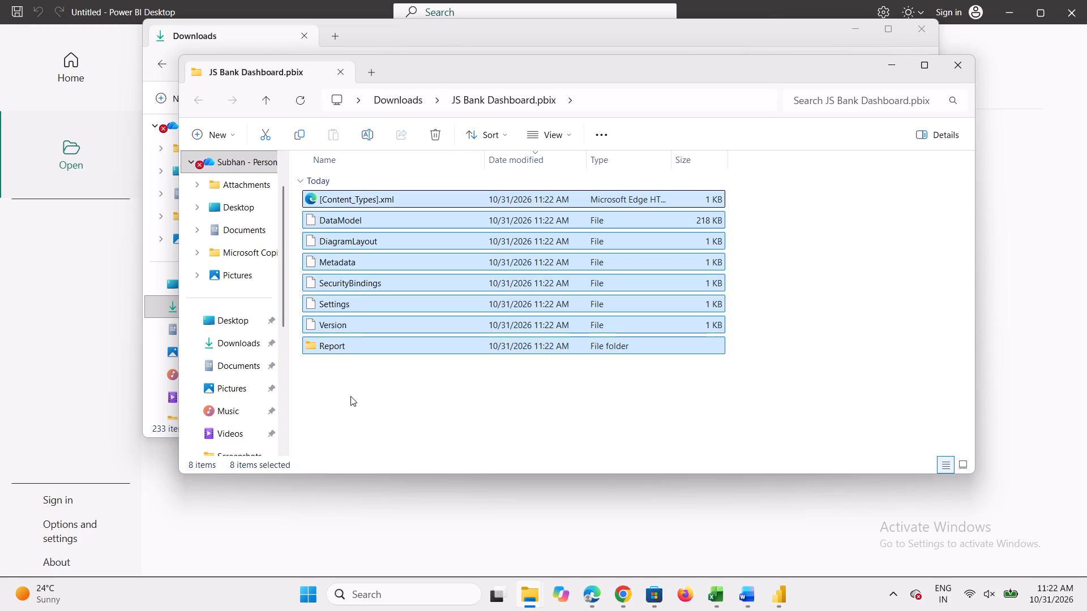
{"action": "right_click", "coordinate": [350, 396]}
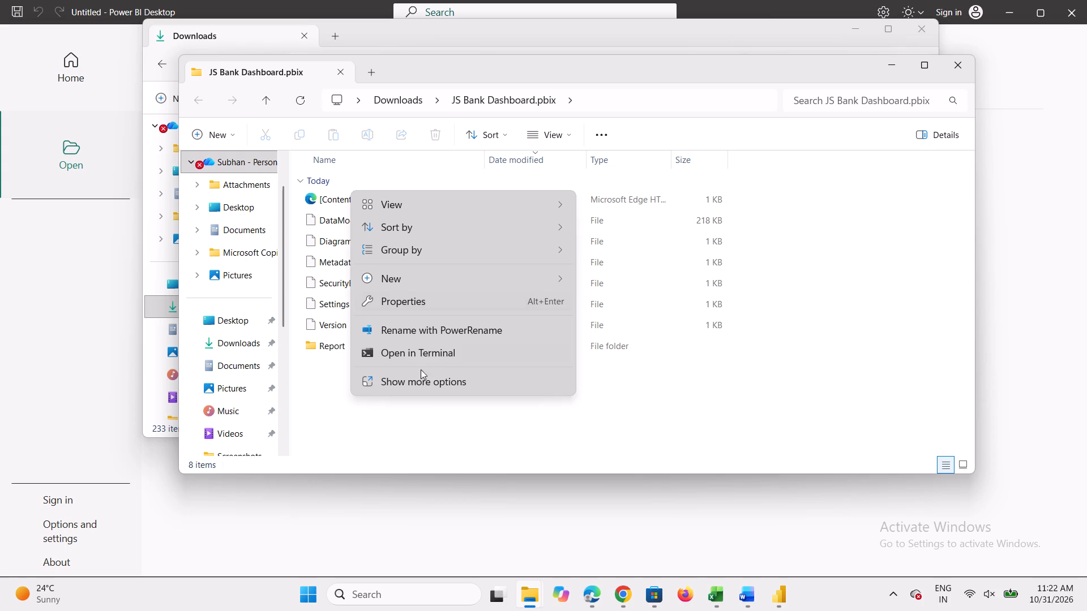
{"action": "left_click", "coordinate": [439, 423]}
Minimize the window of the extracted JS Bank Dashboard.pbix folder.
{"action": "left_click", "coordinate": [898, 66]}
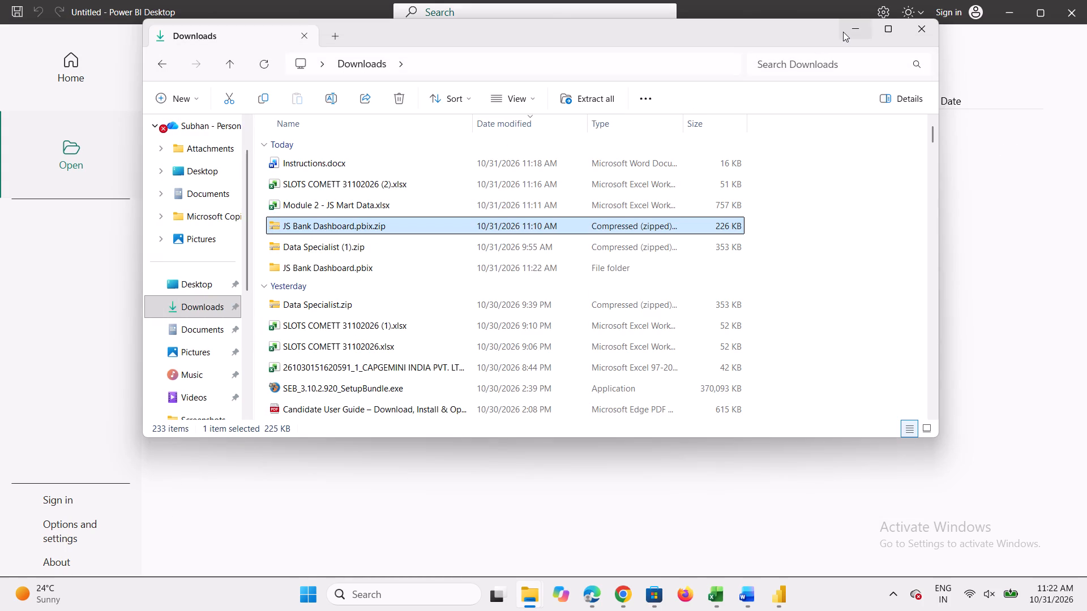
Browse this device for the dashboard report to open, going into Downloads > JS Bank Dashboard.pbix > Report > StaticResources.
{"action": "left_click", "coordinate": [842, 32]}
{"action": "left_click", "coordinate": [259, 253]}
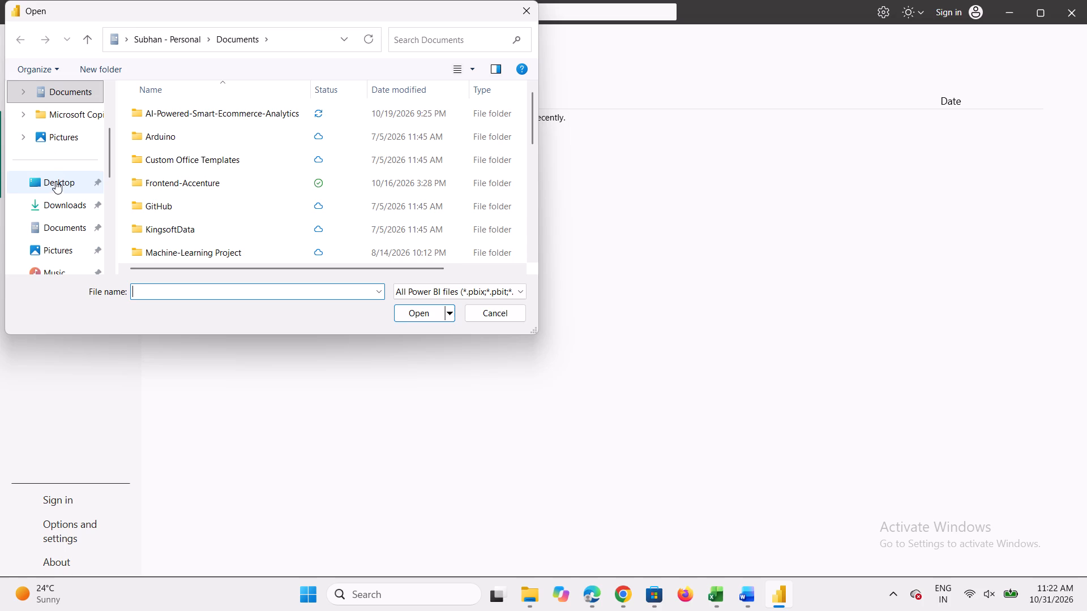
{"action": "left_click", "coordinate": [55, 183]}
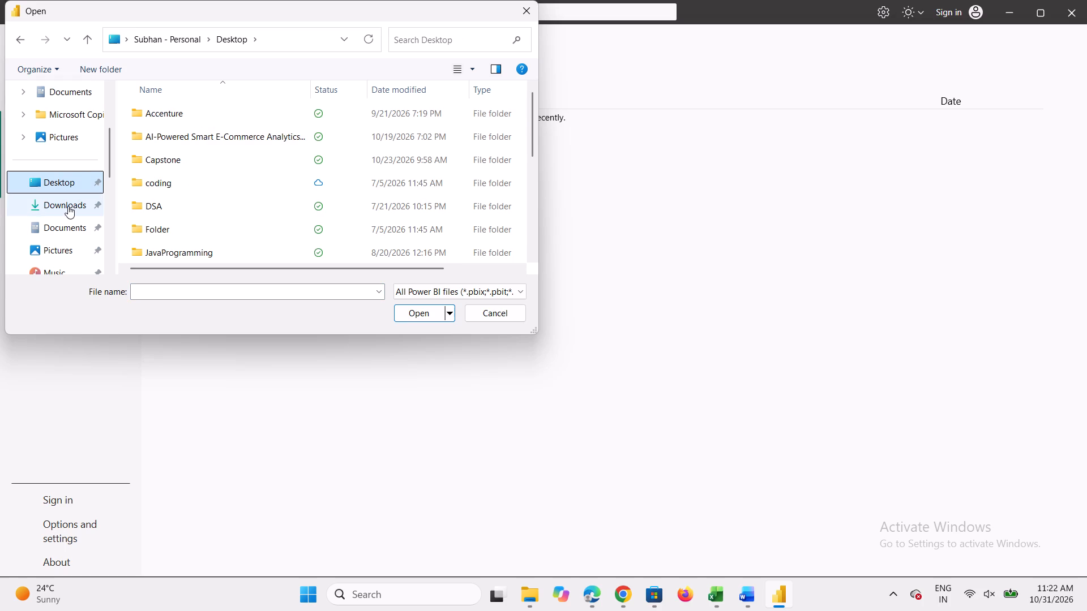
{"action": "left_click", "coordinate": [67, 206]}
{"action": "left_click", "coordinate": [247, 130]}
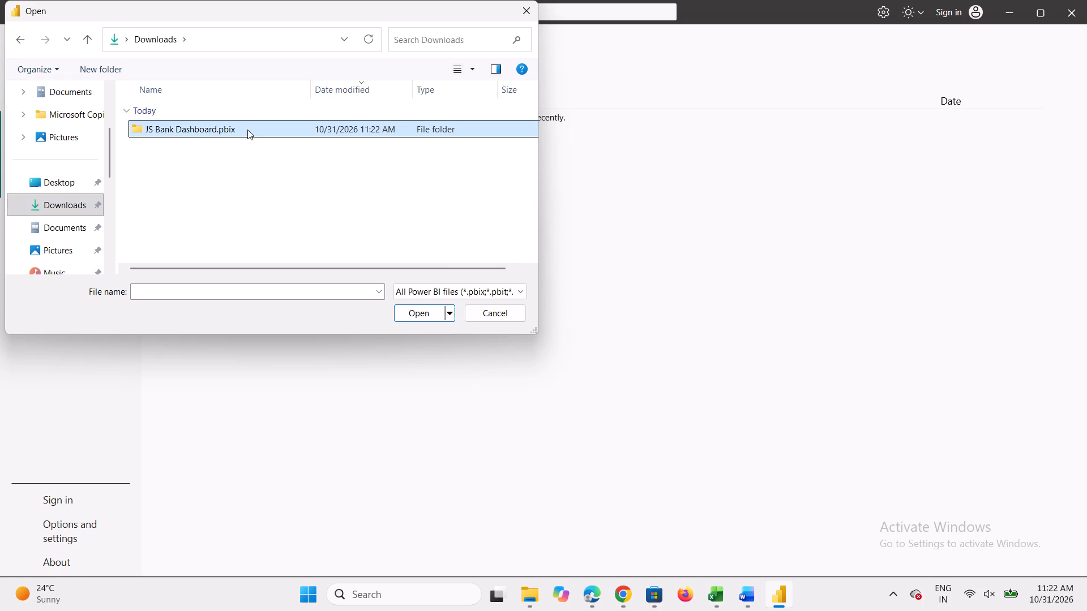
{"action": "left_click", "coordinate": [415, 311]}
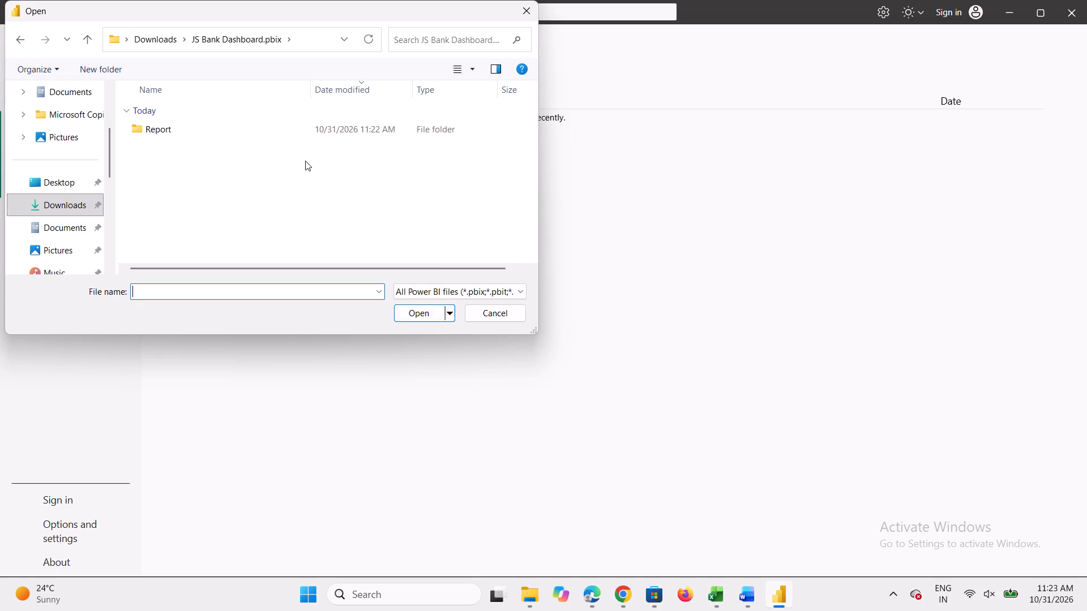
{"action": "left_click", "coordinate": [258, 128]}
{"action": "left_click", "coordinate": [410, 312]}
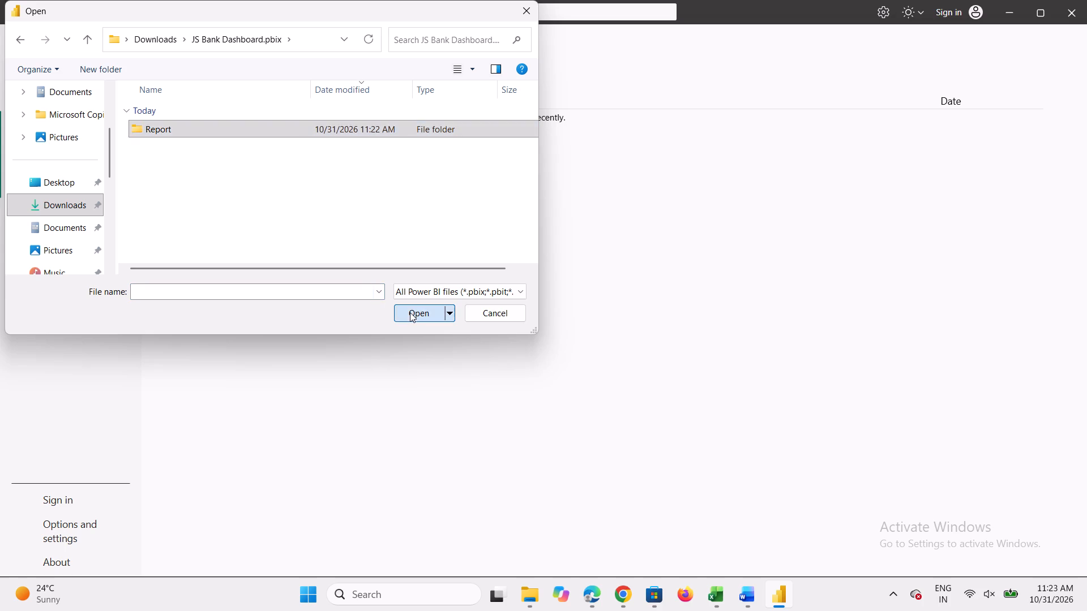
{"action": "left_click", "coordinate": [246, 134]}
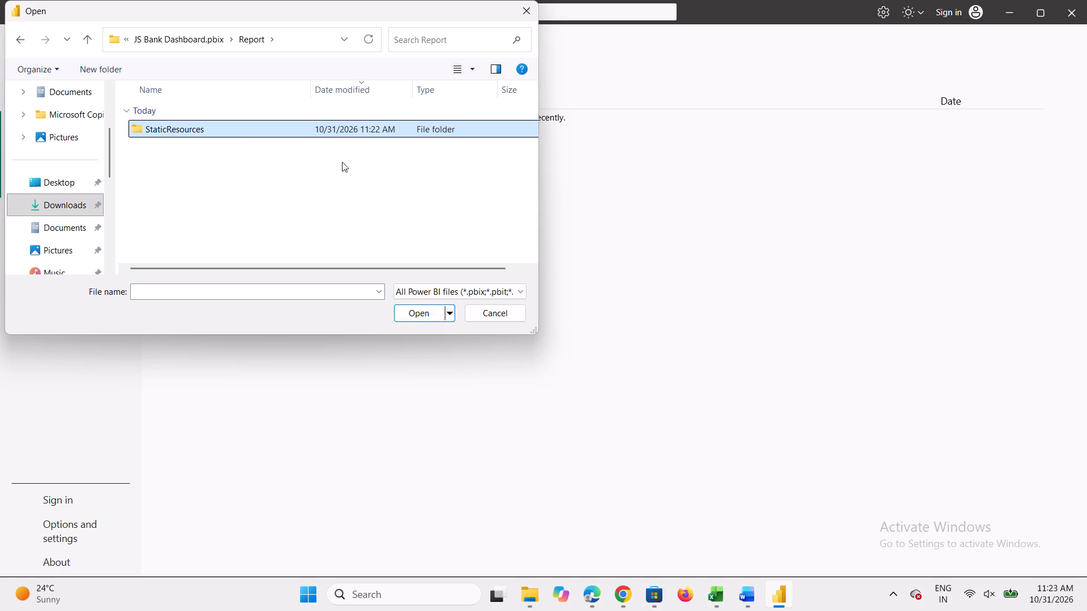
{"action": "left_click", "coordinate": [422, 304]}
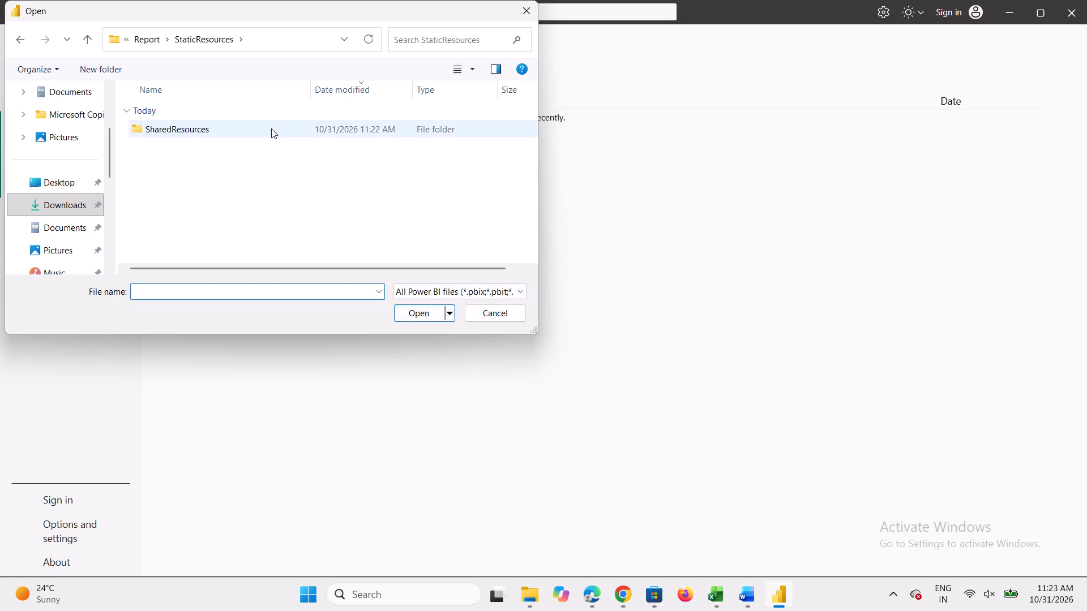
{"action": "left_click", "coordinate": [249, 130]}
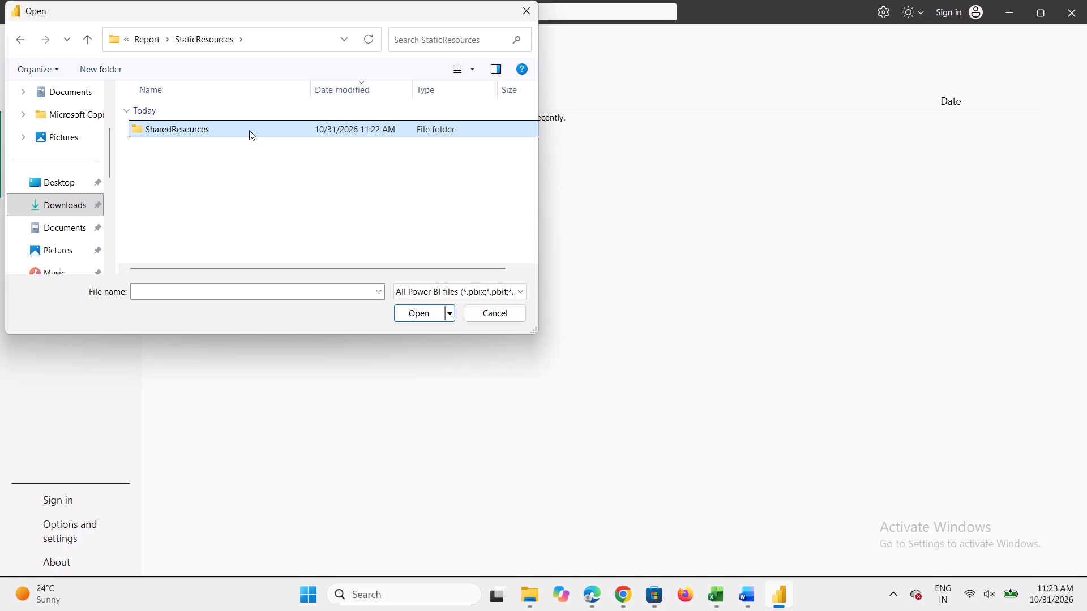
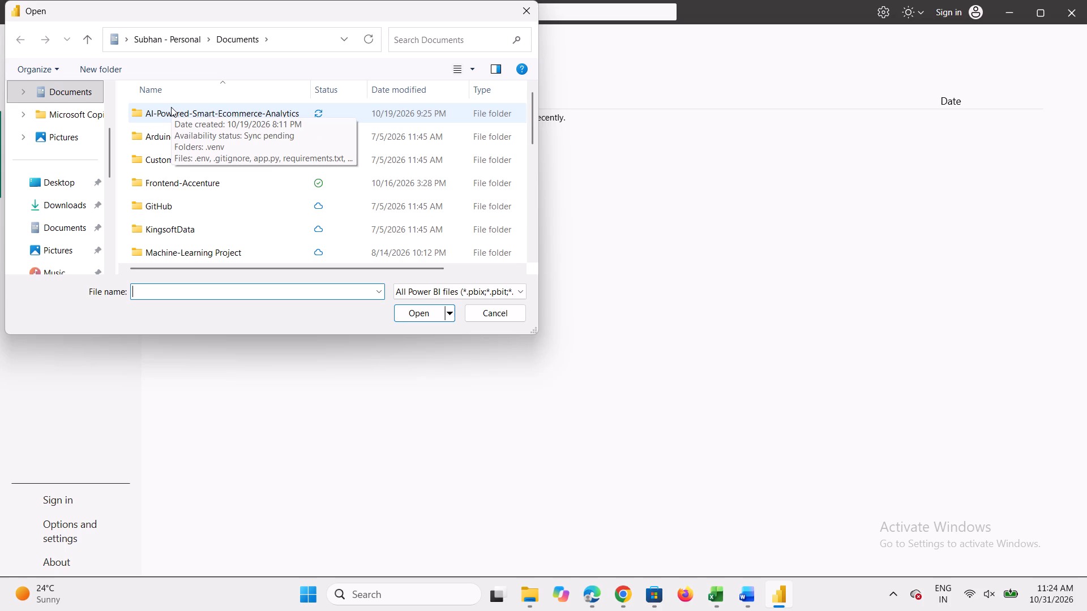
Dismiss the report file browser and switch to the Module 2 - JS Mart Data workbook in Excel.
{"action": "left_click", "coordinate": [521, 20]}
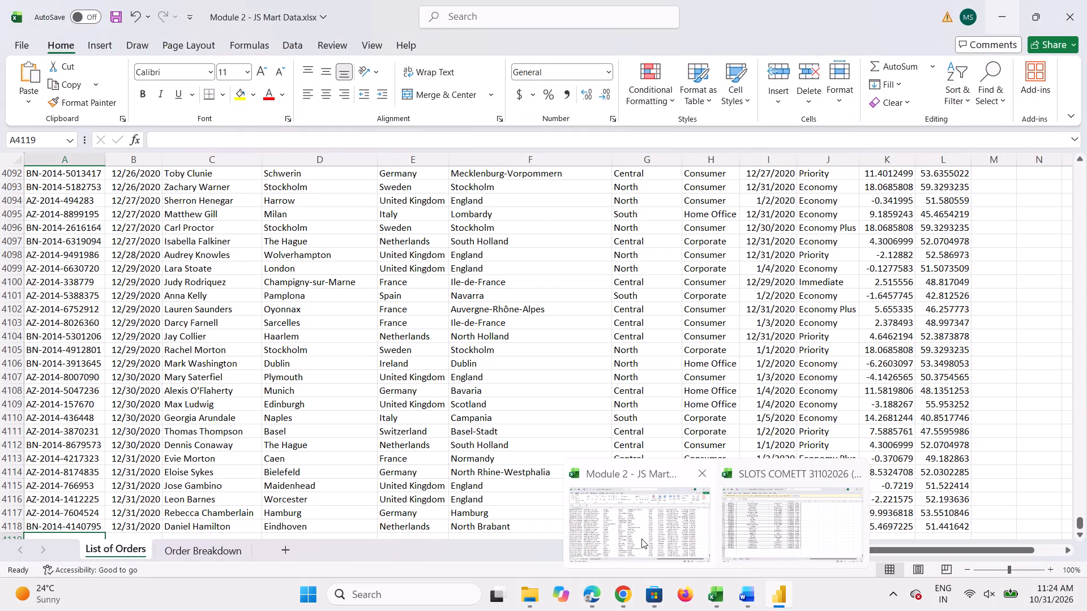
{"action": "left_click", "coordinate": [641, 539]}
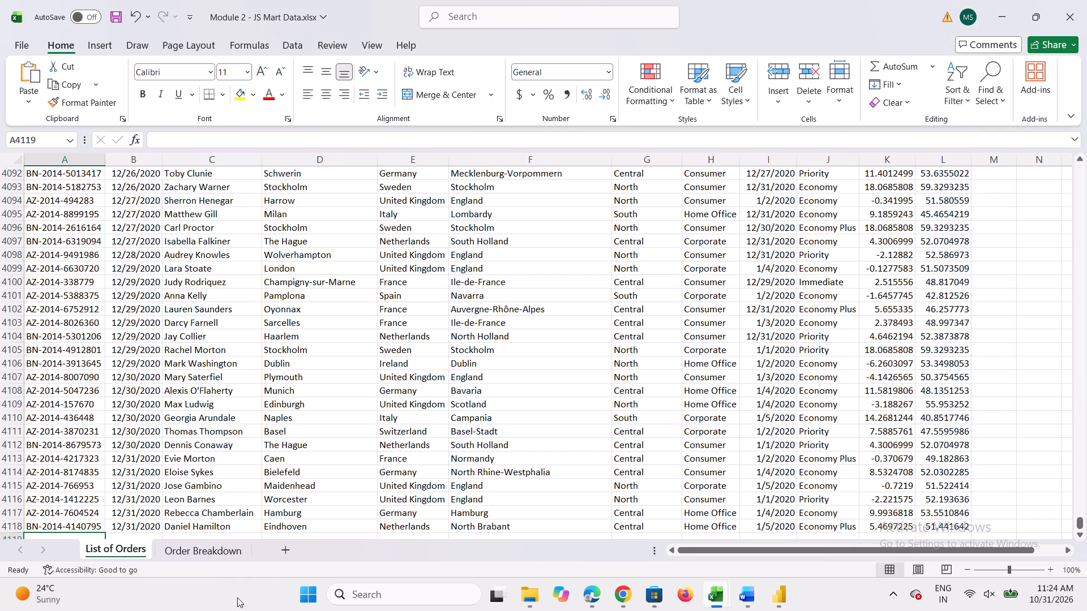
{"action": "left_click", "coordinate": [212, 552]}
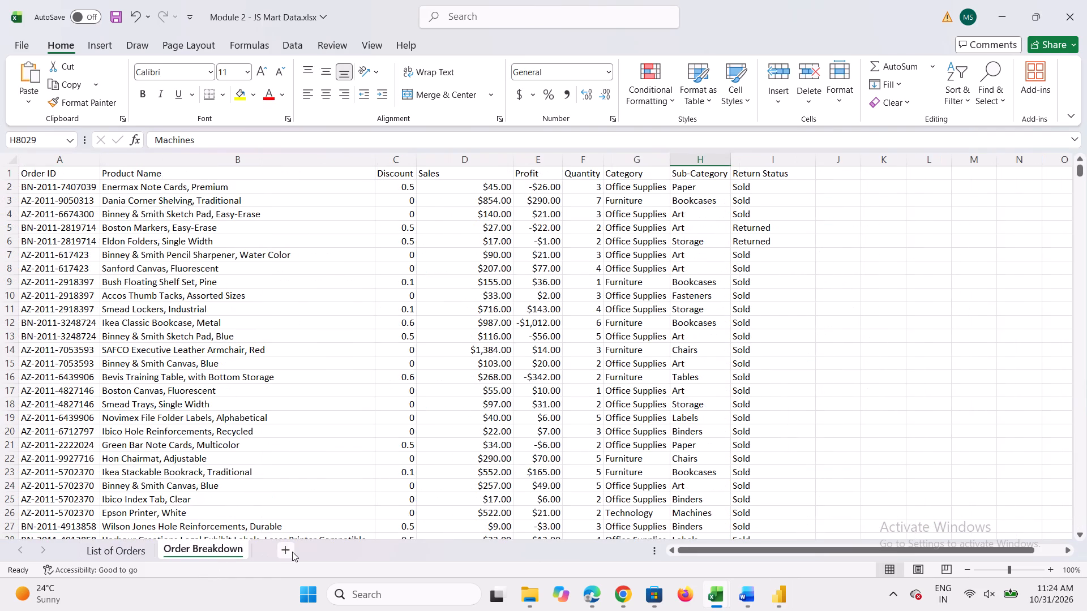
{"action": "left_click", "coordinate": [292, 552]}
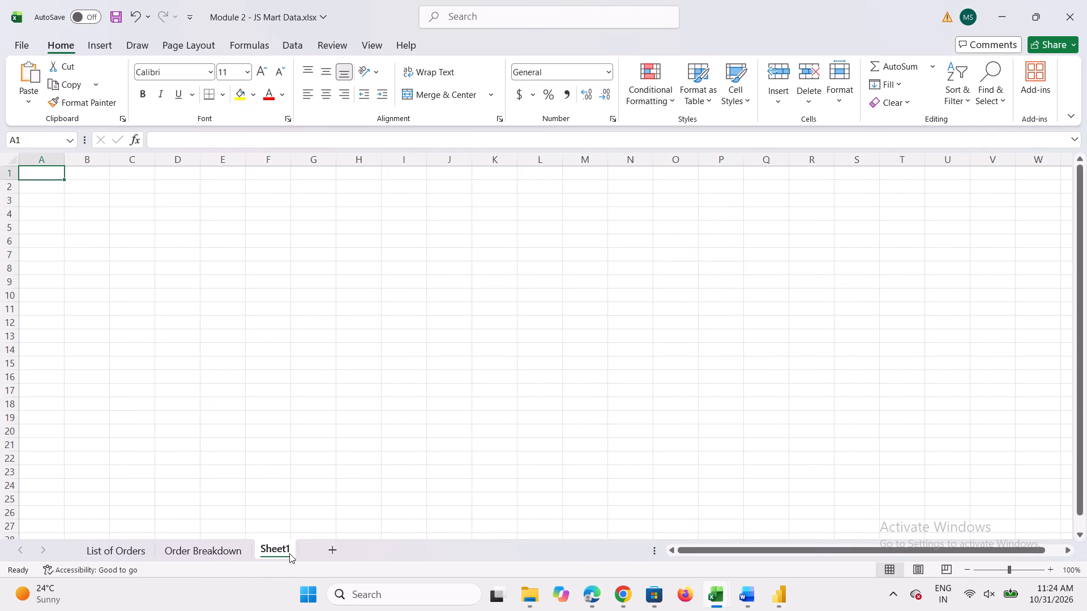
{"action": "left_click", "coordinate": [288, 547]}
{"action": "left_click", "coordinate": [283, 547]}
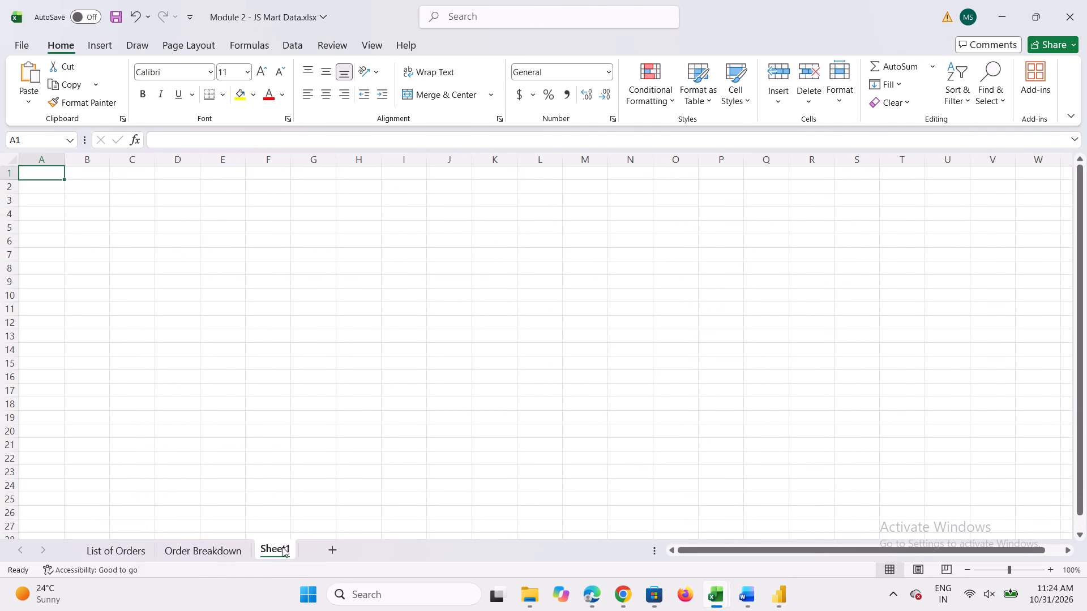
{"action": "key", "text": "BackSpace"}
{"action": "key", "text": "BackSpace"}
{"action": "key", "text": "BackSpace"}
{"action": "double_click", "coordinate": [283, 547]}
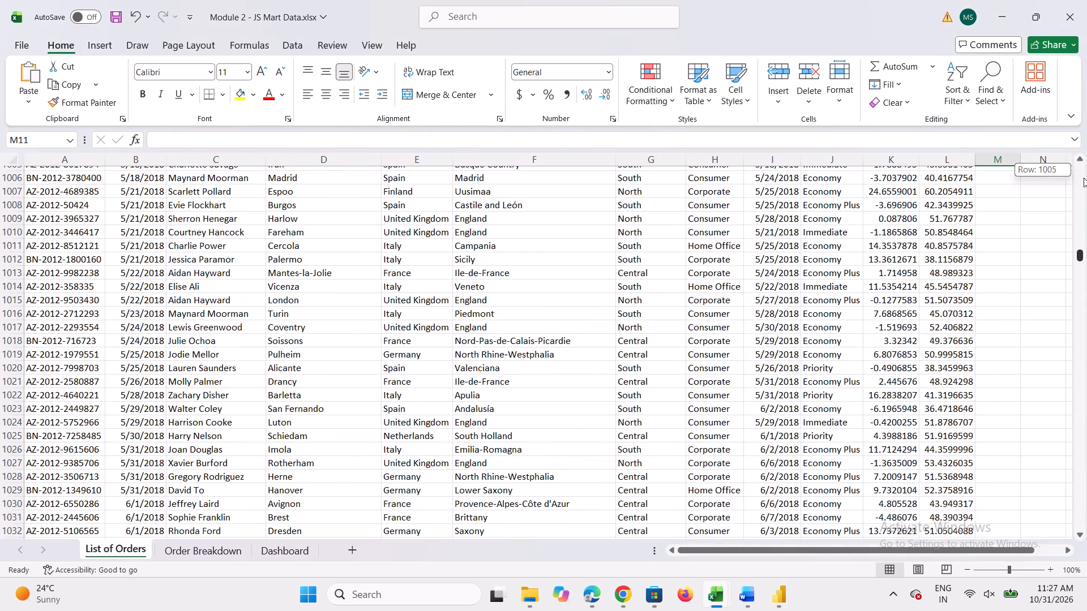
{"action": "left_click_drag", "start_coordinate": [1084, 178], "coordinate": [1086, 141]}
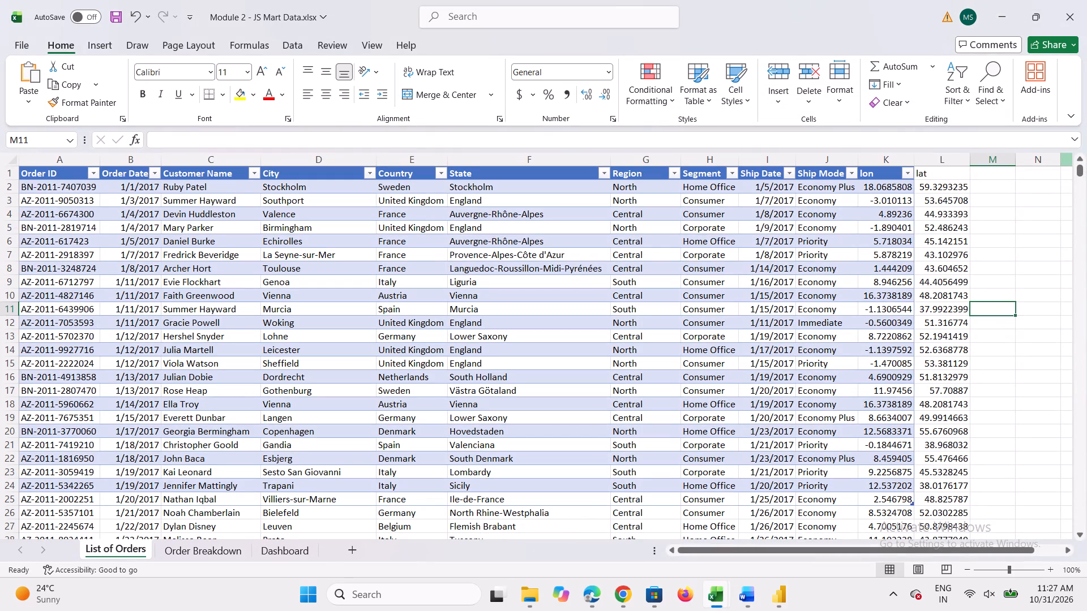
{"action": "left_click", "coordinate": [208, 162], "text": "ctrl"}
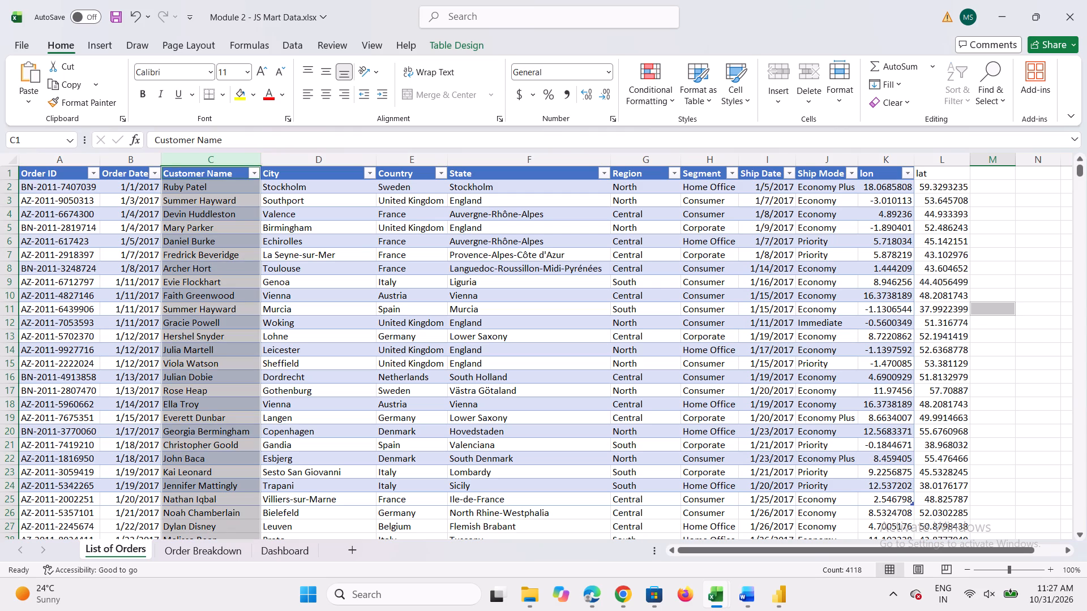
{"action": "left_click", "coordinate": [311, 161], "text": "ctrl"}
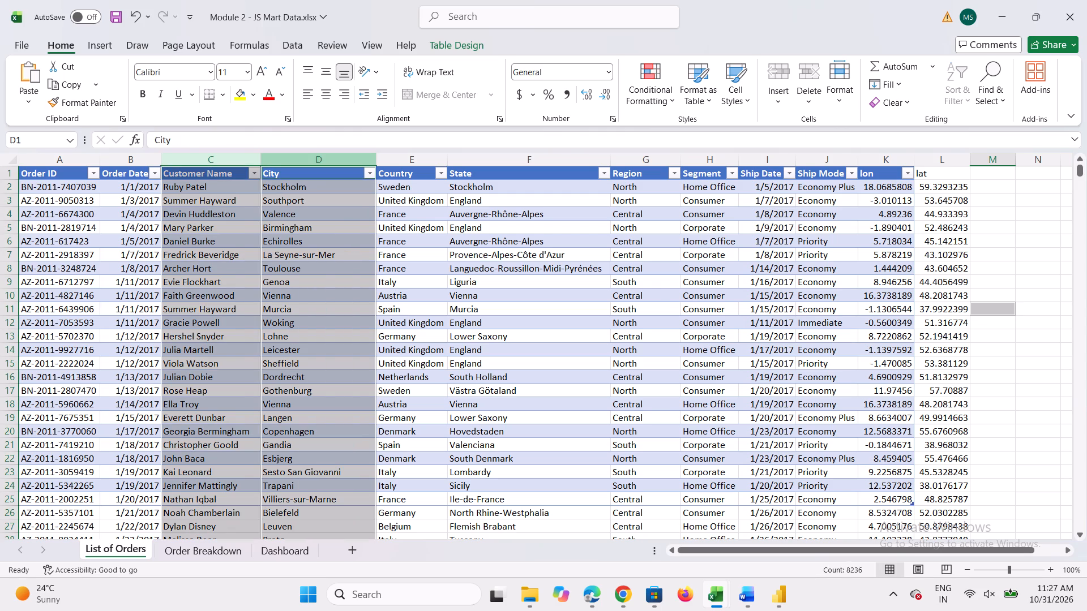
{"action": "left_click", "coordinate": [391, 158], "text": "ctrl"}
{"action": "left_click", "coordinate": [505, 161], "text": "ctrl"}
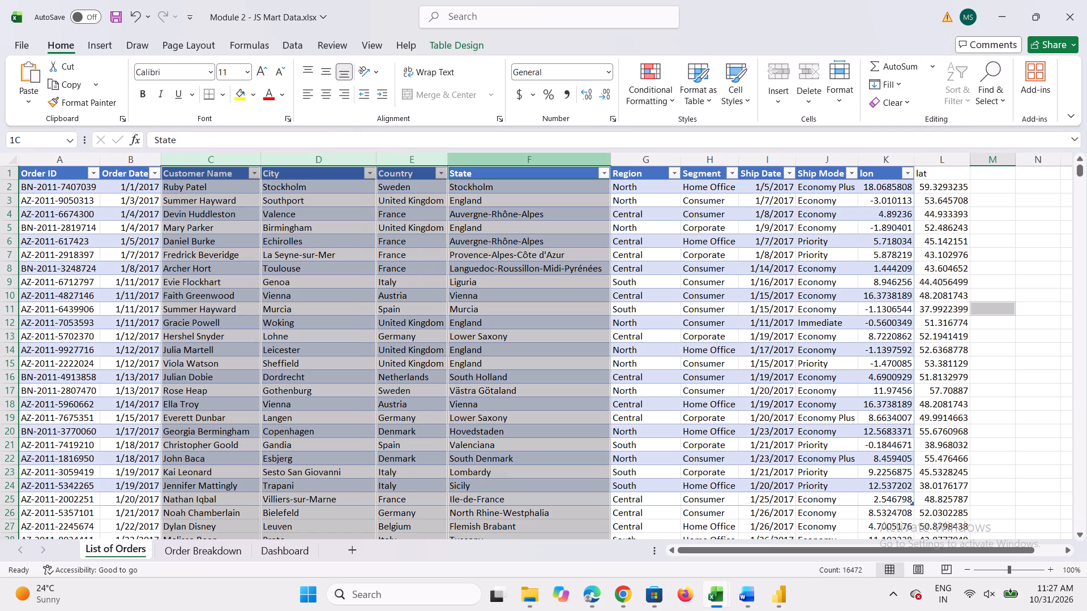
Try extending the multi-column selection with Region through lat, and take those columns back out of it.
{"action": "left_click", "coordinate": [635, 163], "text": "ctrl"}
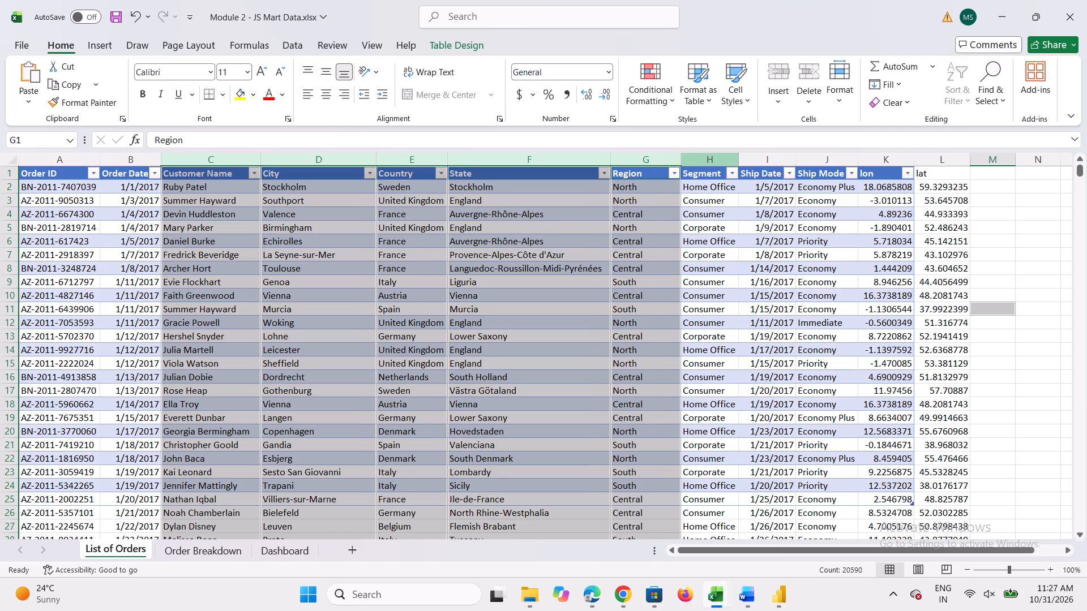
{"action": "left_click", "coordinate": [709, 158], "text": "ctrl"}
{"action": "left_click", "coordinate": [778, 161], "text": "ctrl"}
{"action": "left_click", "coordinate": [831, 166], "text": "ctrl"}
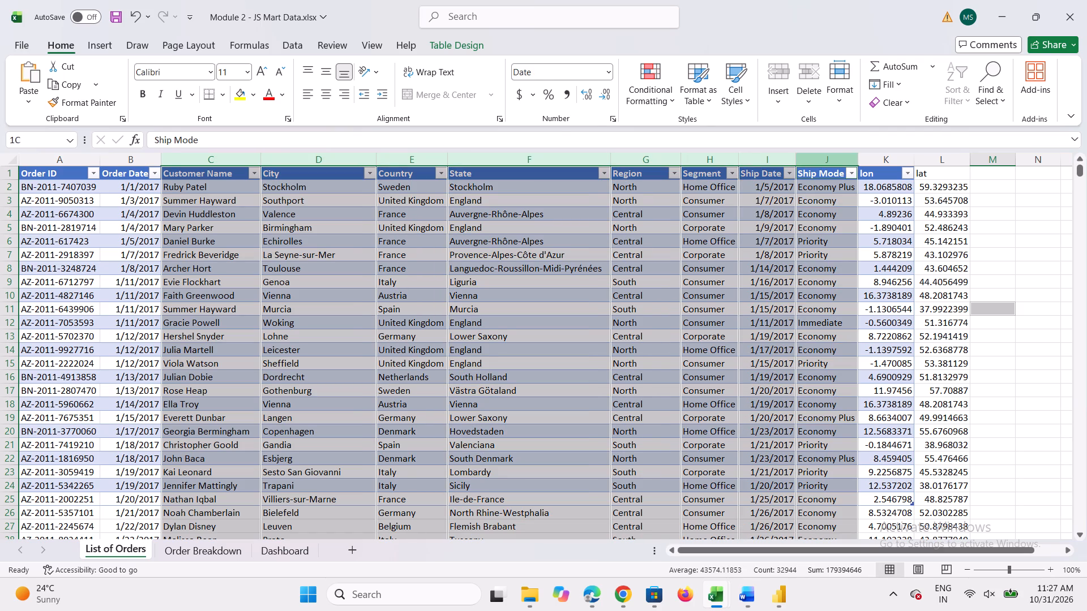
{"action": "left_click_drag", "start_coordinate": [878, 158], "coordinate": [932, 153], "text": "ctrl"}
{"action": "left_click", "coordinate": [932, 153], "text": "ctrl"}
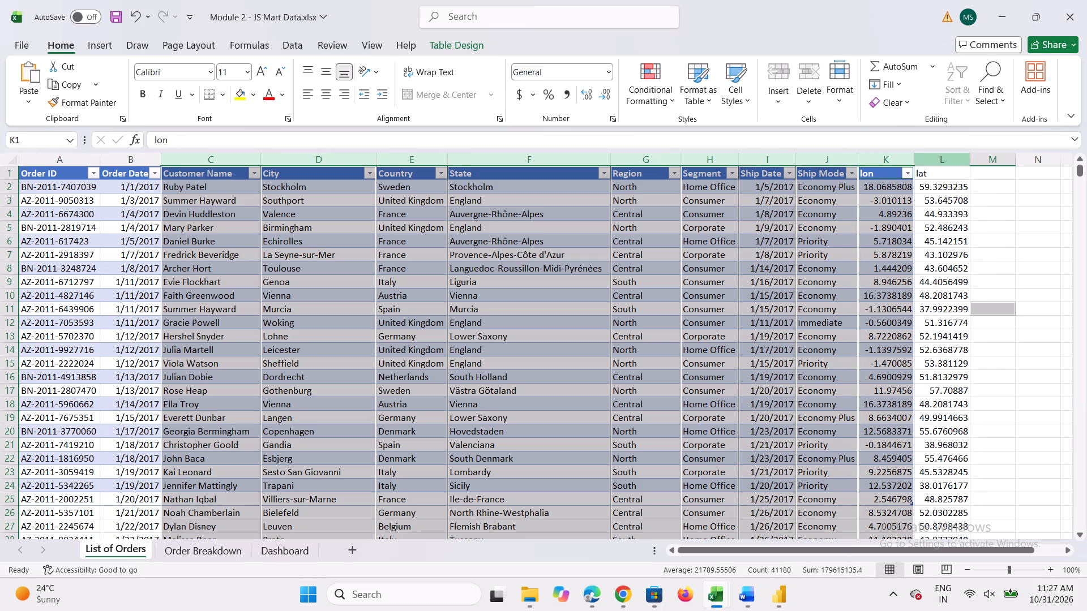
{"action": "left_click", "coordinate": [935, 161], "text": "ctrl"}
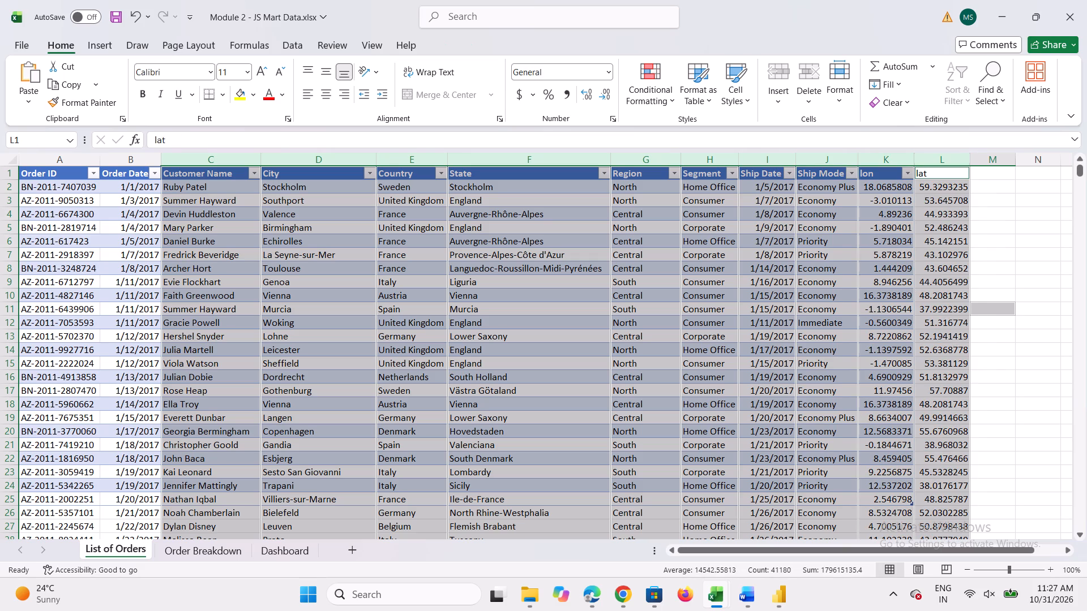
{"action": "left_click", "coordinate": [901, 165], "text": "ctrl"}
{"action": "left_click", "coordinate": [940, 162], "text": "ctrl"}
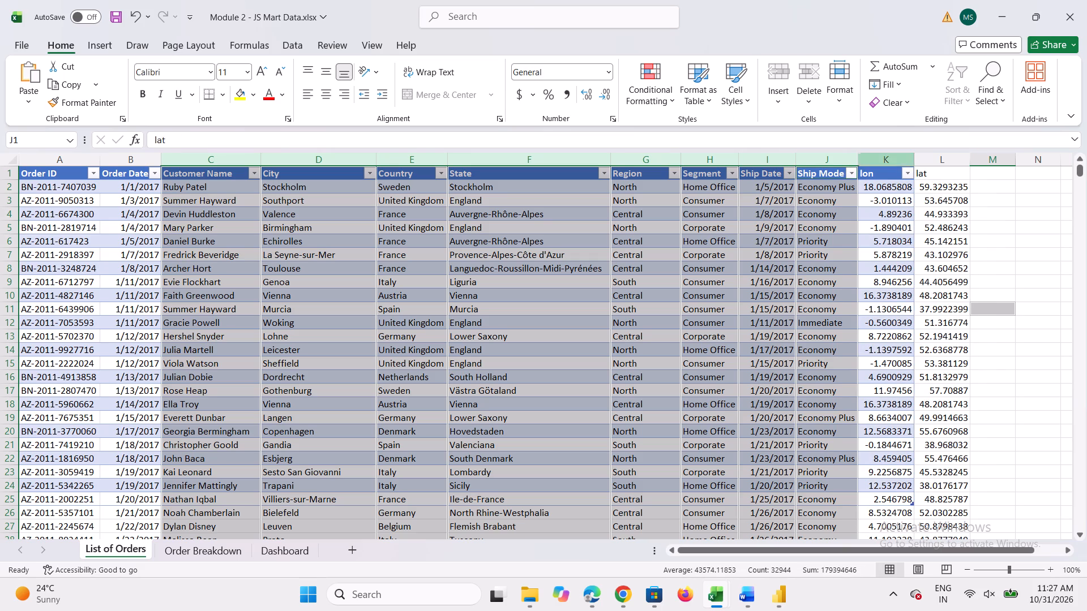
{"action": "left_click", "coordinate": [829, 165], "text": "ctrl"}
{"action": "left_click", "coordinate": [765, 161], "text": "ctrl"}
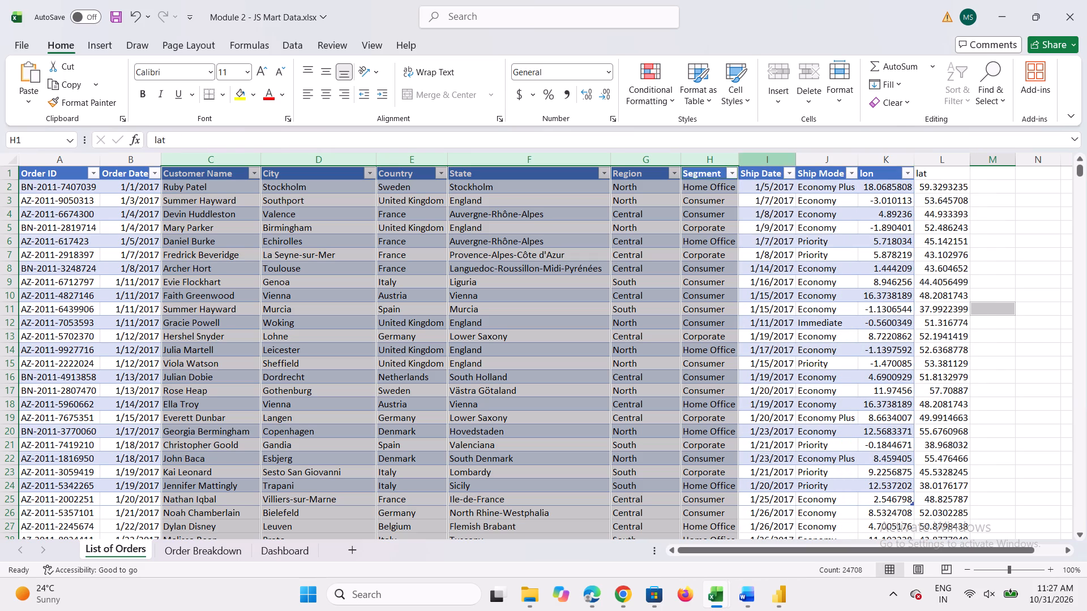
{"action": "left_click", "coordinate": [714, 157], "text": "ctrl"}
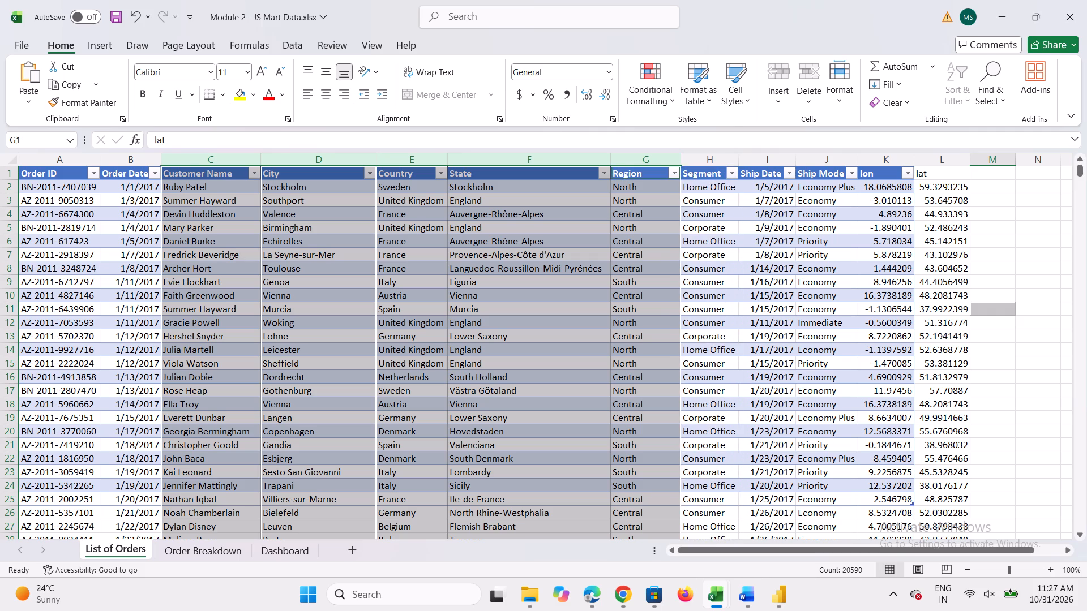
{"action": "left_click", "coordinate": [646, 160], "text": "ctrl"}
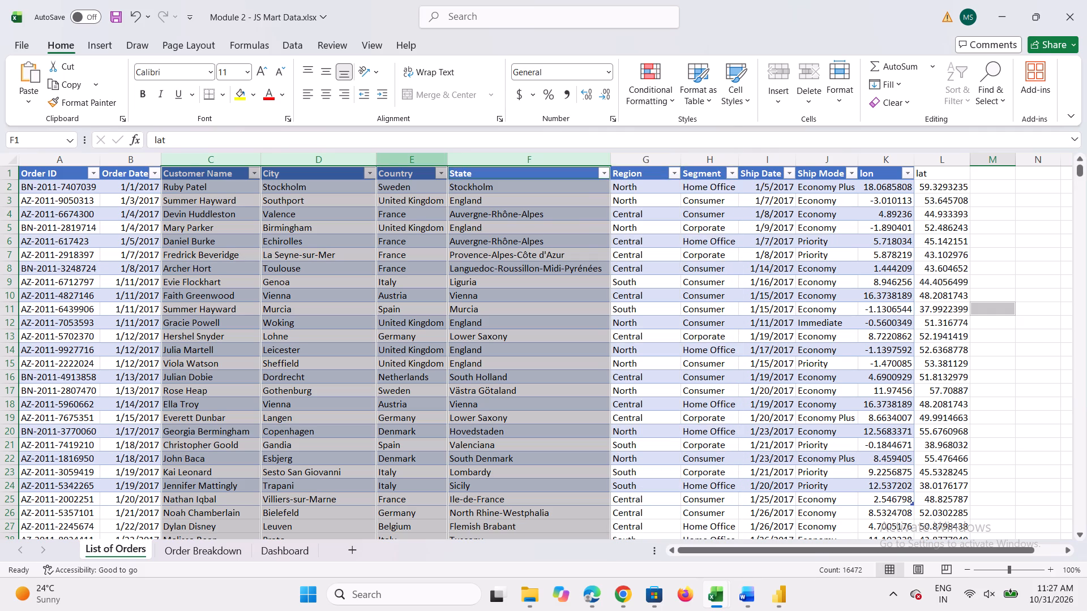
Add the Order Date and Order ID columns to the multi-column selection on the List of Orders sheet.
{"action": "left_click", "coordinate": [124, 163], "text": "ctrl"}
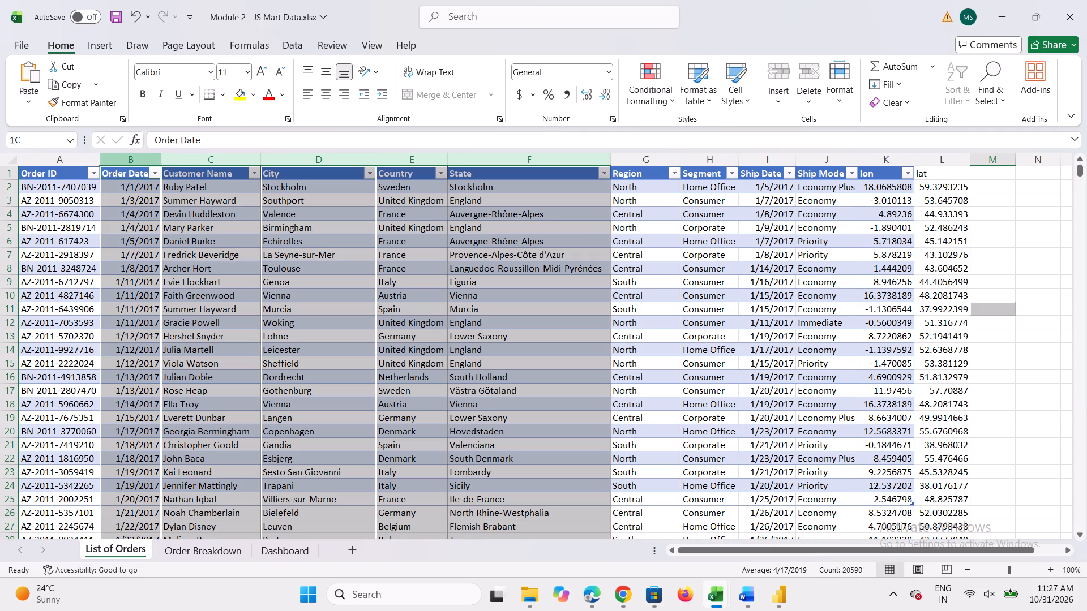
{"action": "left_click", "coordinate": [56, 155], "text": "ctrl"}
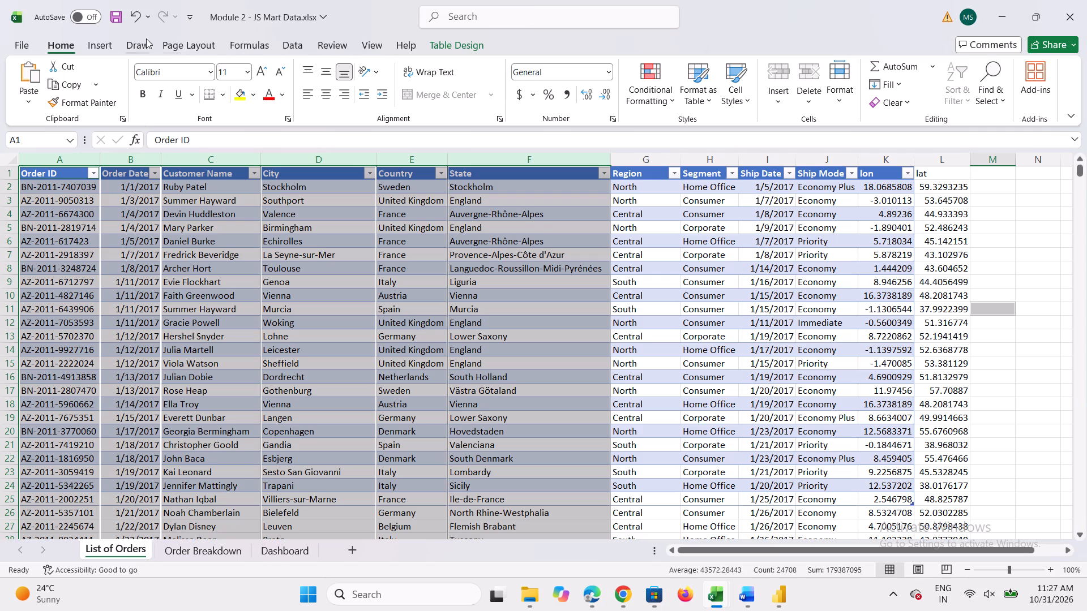
Insert a 2-D clustered column chart on the Dashboard sheet from the empty Column1 table.
{"action": "left_click", "coordinate": [102, 41]}
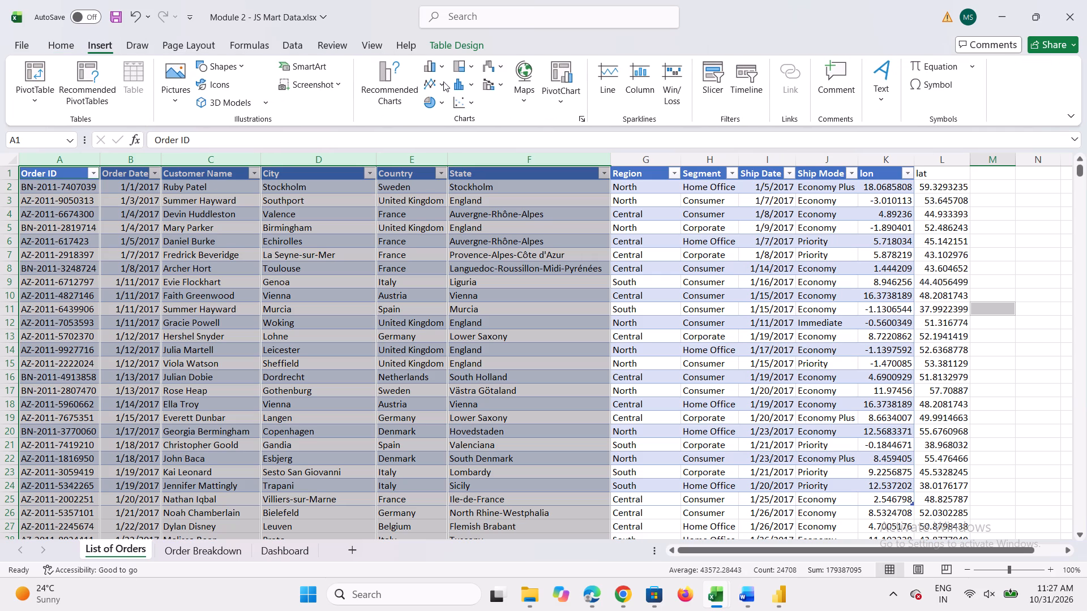
{"action": "left_click", "coordinate": [444, 68]}
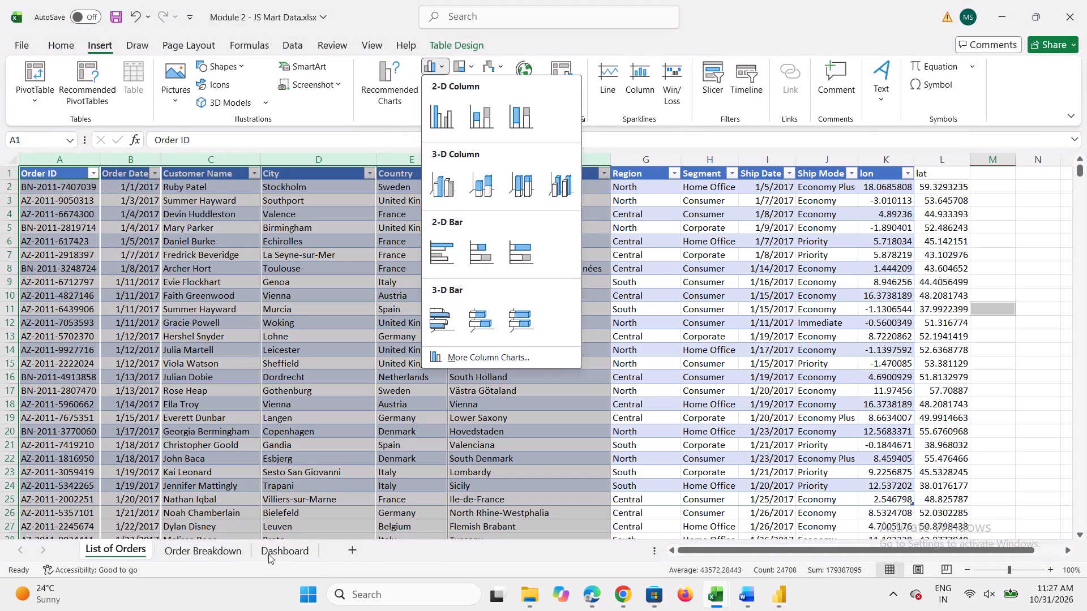
{"action": "left_click", "coordinate": [278, 554]}
{"action": "left_click", "coordinate": [278, 554]}
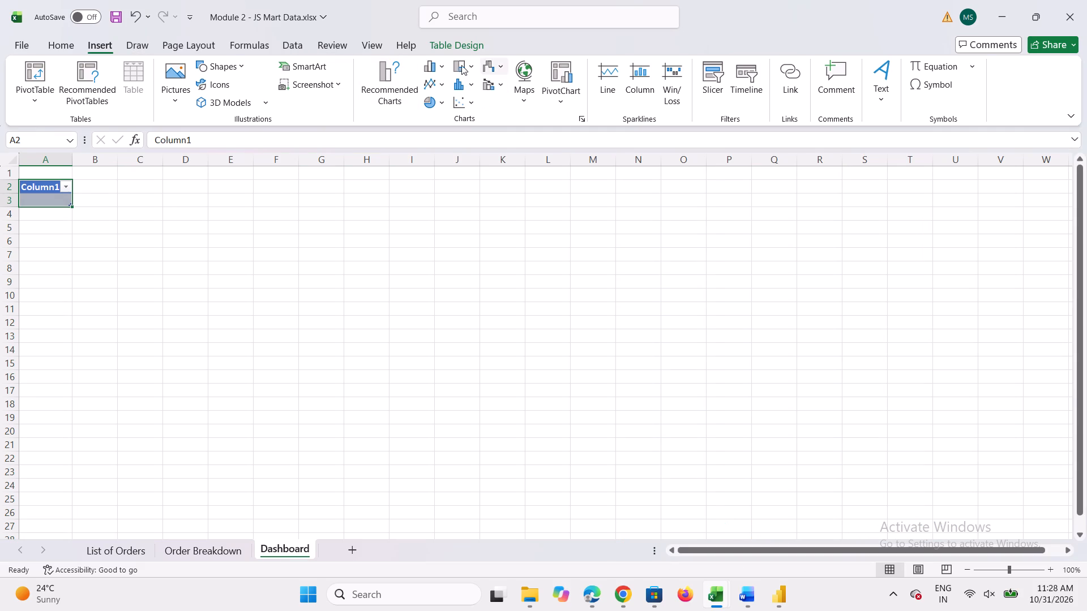
{"action": "left_click", "coordinate": [440, 65]}
{"action": "left_click", "coordinate": [447, 126]}
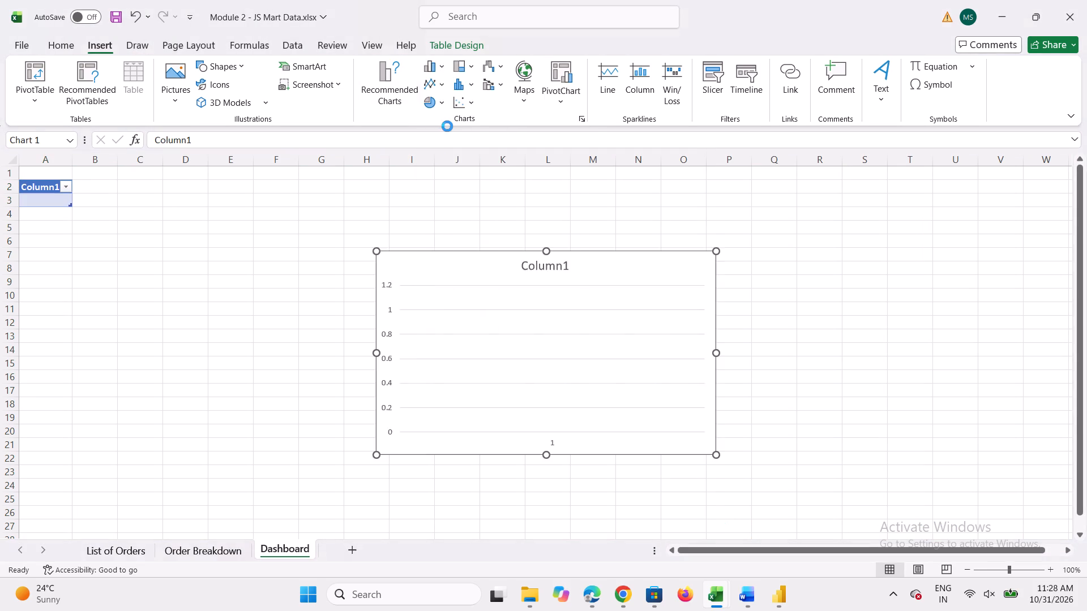
Move the column chart closer to the Column1 table so its upper-left corner sits at about cell B5.
{"action": "left_click_drag", "start_coordinate": [476, 268], "coordinate": [320, 264]}
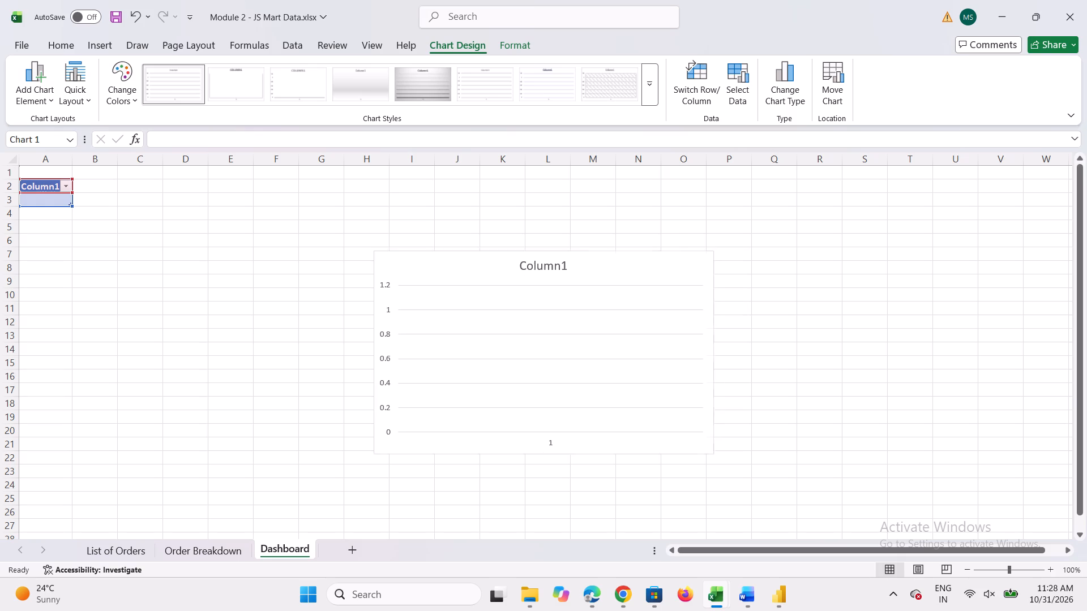
{"action": "left_click_drag", "start_coordinate": [320, 264], "coordinate": [388, 256]}
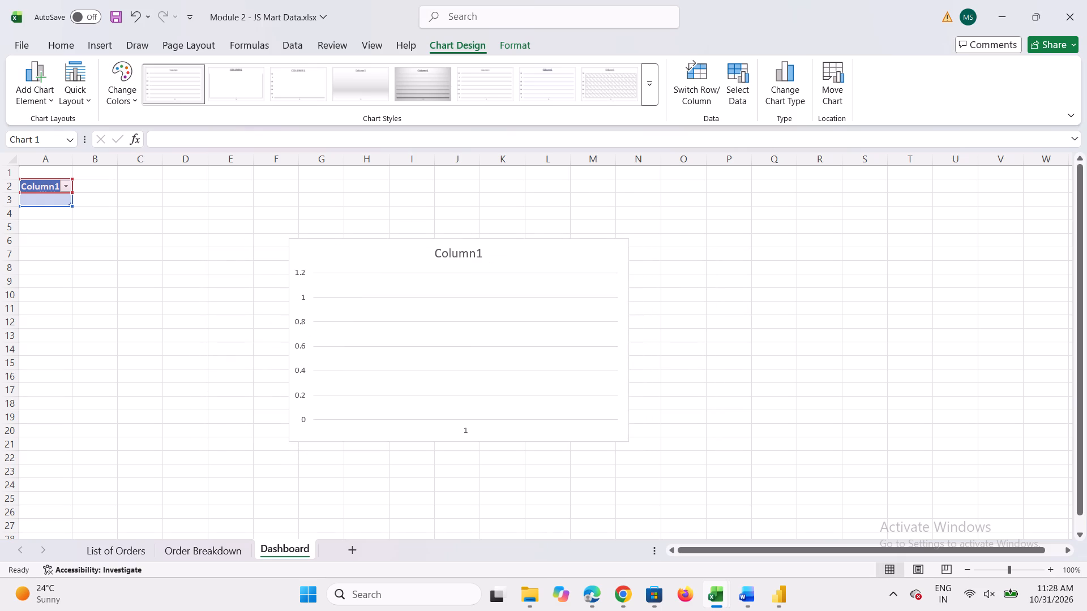
{"action": "left_click_drag", "start_coordinate": [388, 256], "coordinate": [388, 255]}
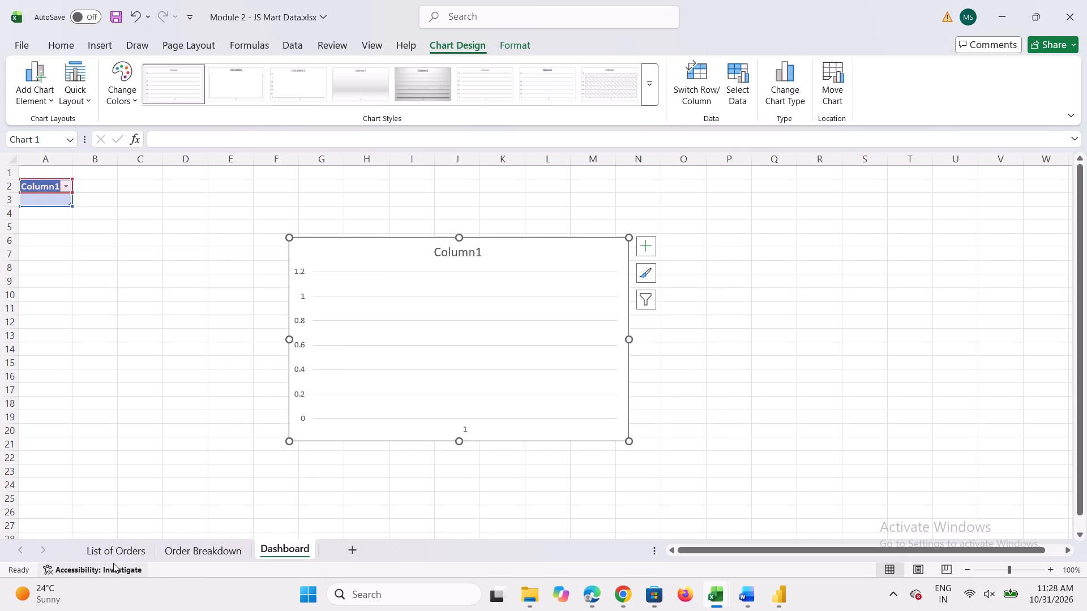
{"action": "left_click_drag", "start_coordinate": [404, 248], "coordinate": [217, 228]}
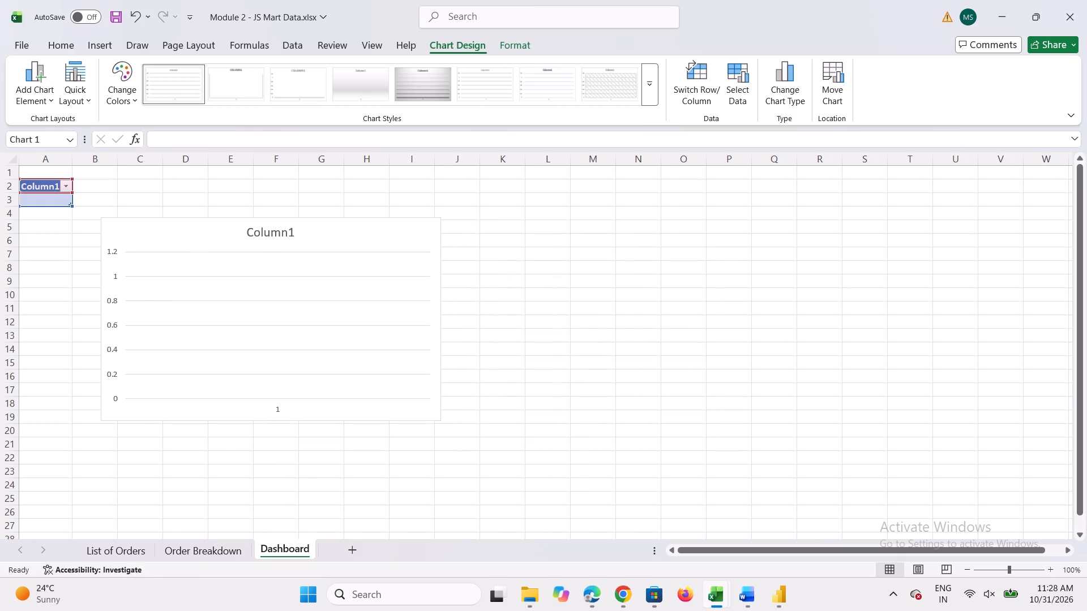
{"action": "left_click_drag", "start_coordinate": [217, 228], "coordinate": [211, 226]}
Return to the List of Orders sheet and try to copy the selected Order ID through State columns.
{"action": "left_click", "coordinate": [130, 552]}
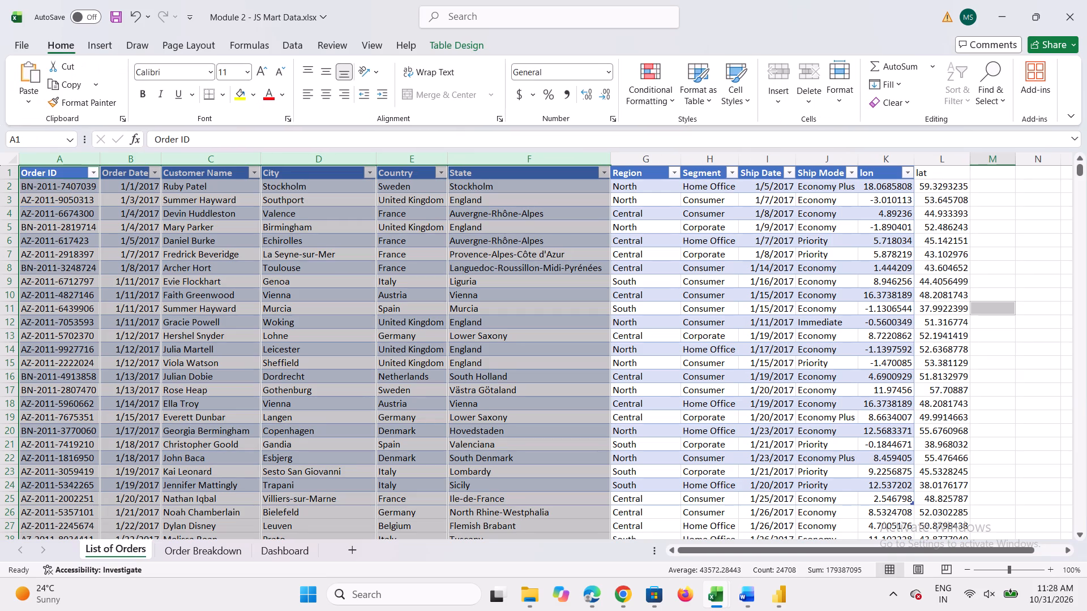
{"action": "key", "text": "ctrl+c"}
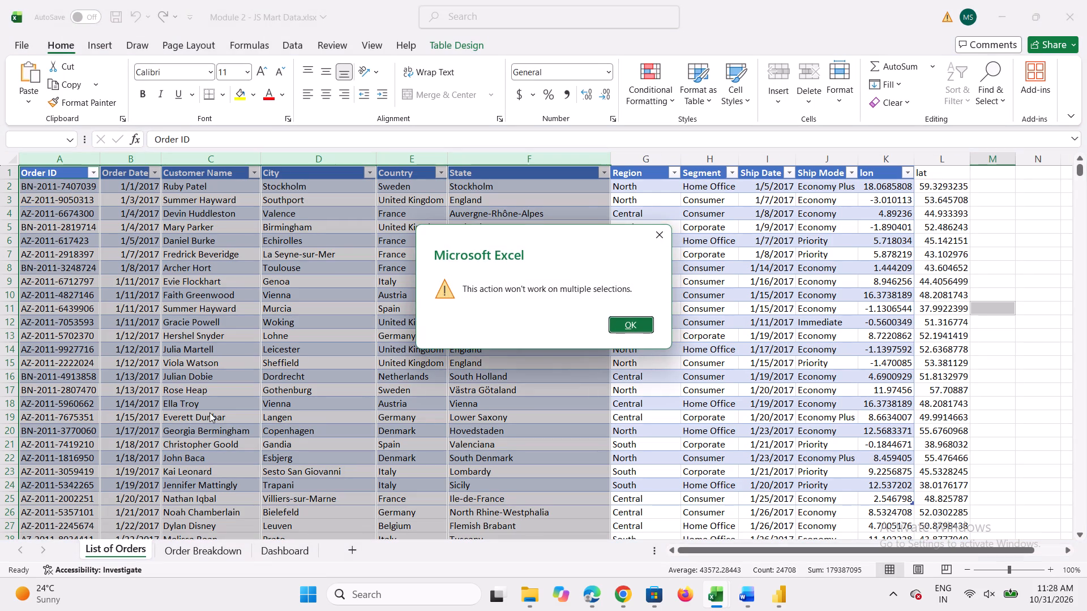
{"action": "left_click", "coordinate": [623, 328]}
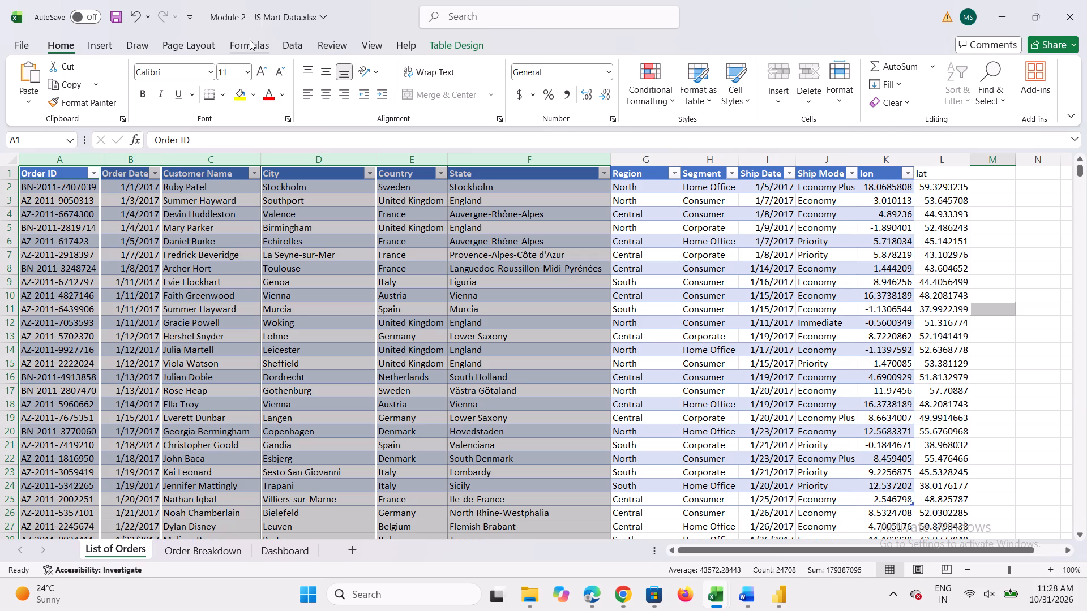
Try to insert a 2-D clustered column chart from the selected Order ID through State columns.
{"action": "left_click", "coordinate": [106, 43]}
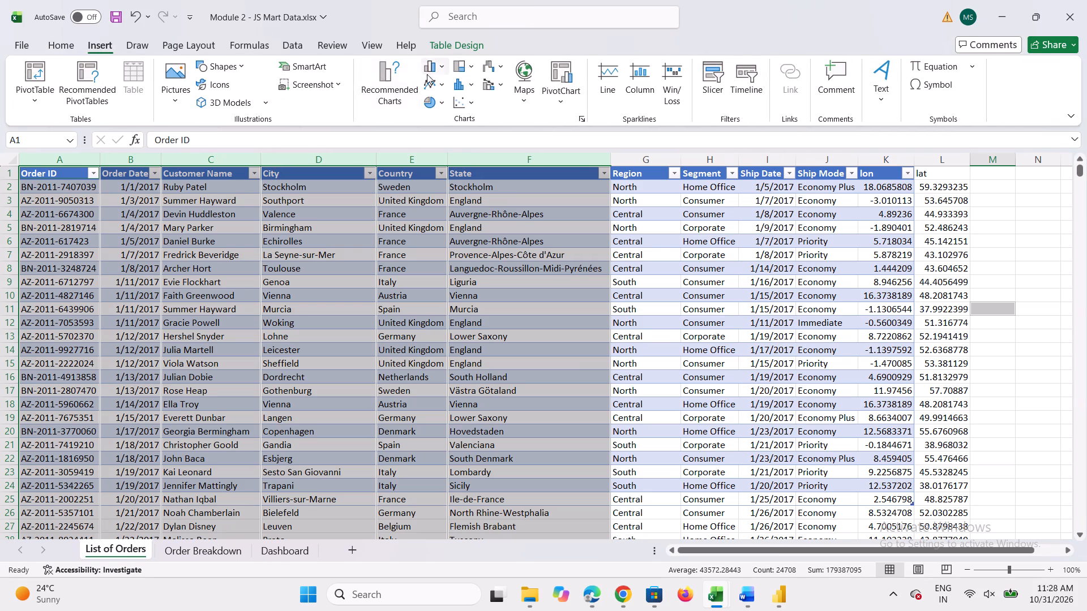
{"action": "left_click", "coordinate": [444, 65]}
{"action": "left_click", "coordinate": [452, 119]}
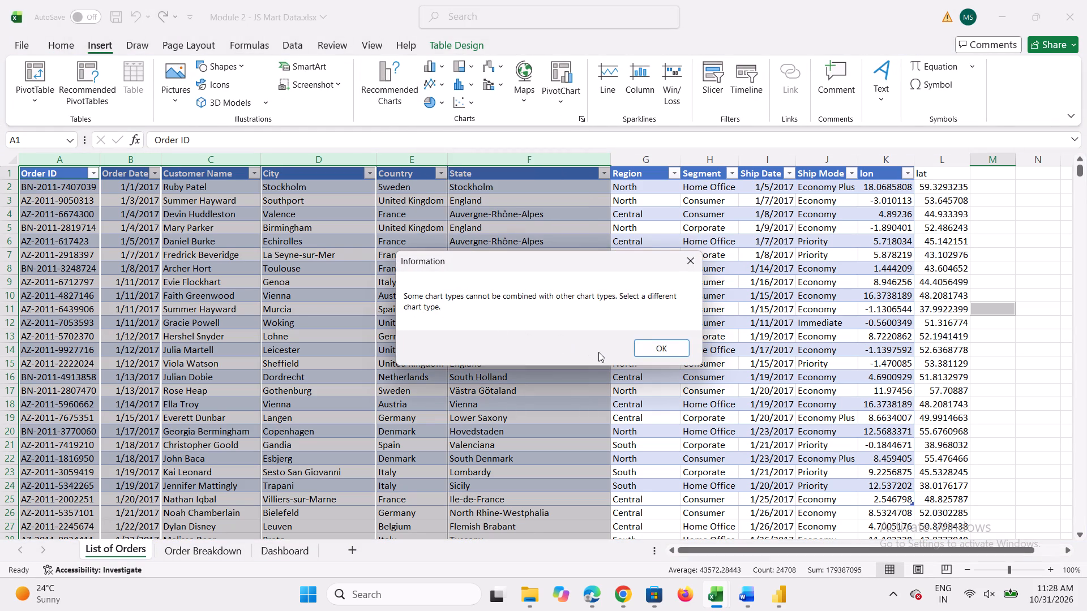
Capture a snip of the chart information dialog, capture a wider one including the surrounding order data, and dismiss the dialog.
{"action": "key", "text": "Print"}
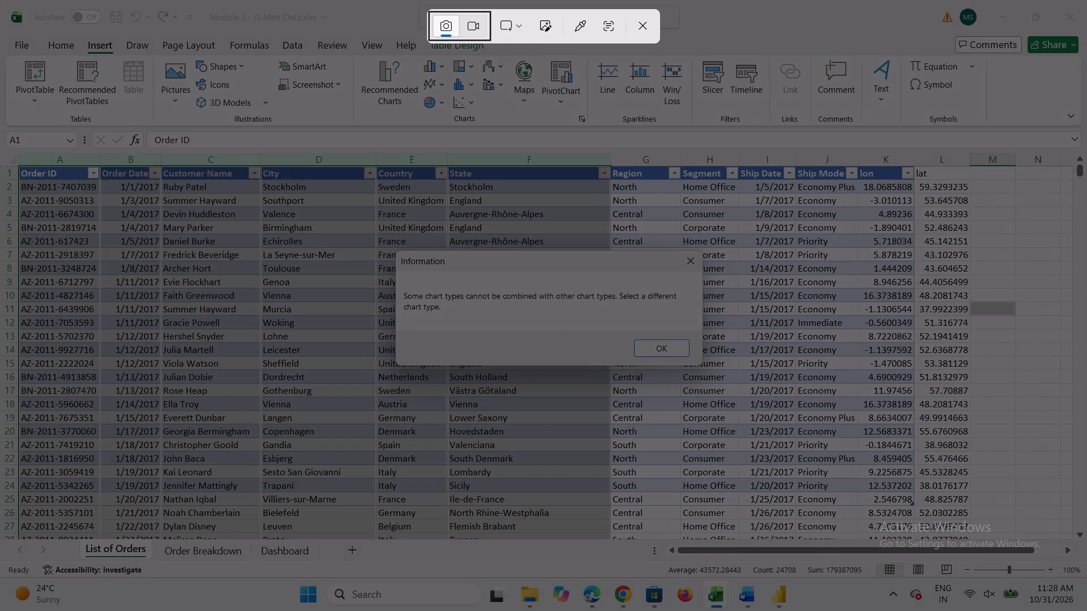
{"action": "left_click_drag", "start_coordinate": [399, 250], "coordinate": [828, 463]}
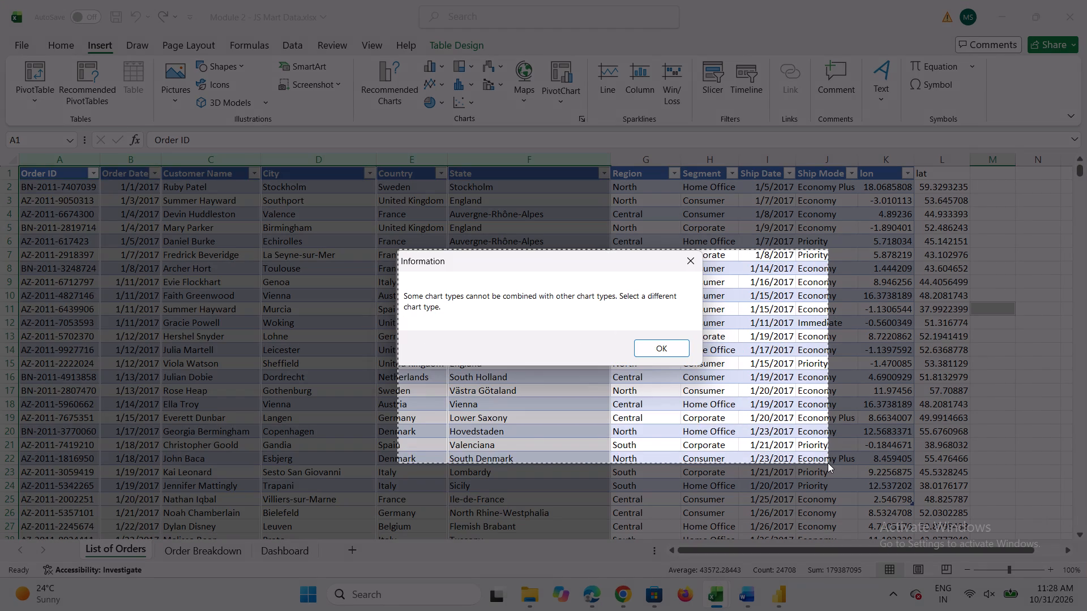
{"action": "left_click_drag", "start_coordinate": [828, 463], "coordinate": [804, 445]}
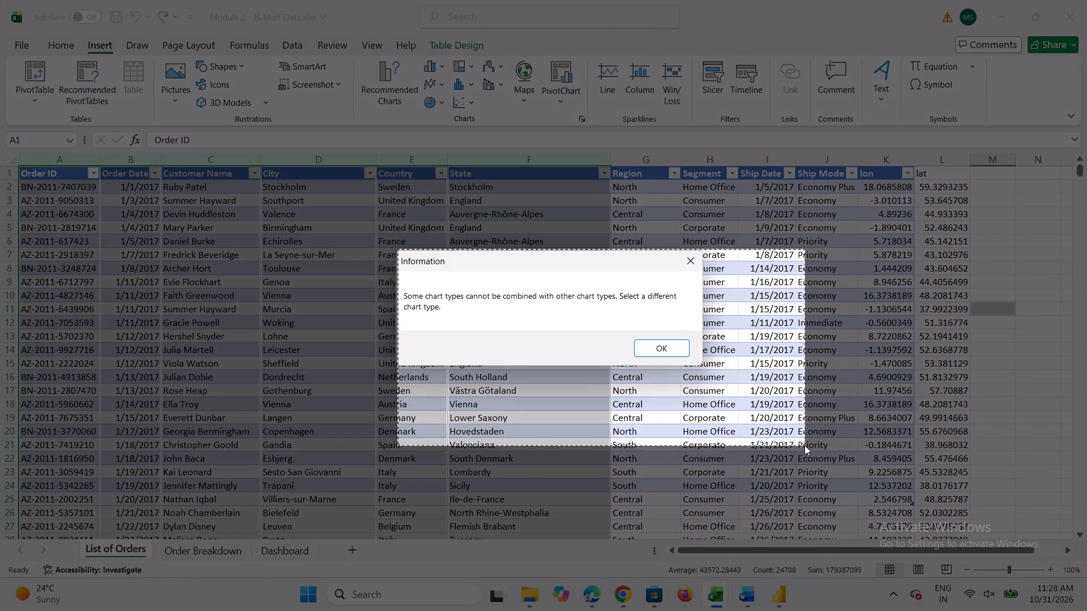
{"action": "left_click_drag", "start_coordinate": [804, 445], "coordinate": [804, 446]}
{"action": "key", "text": "Print"}
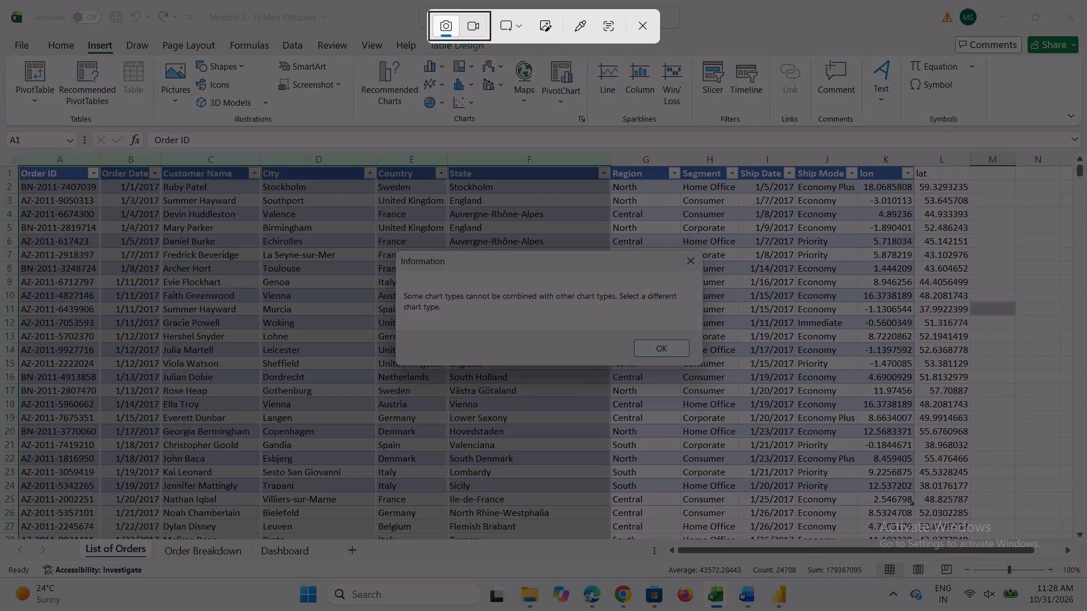
{"action": "left_click_drag", "start_coordinate": [171, 198], "coordinate": [979, 466]}
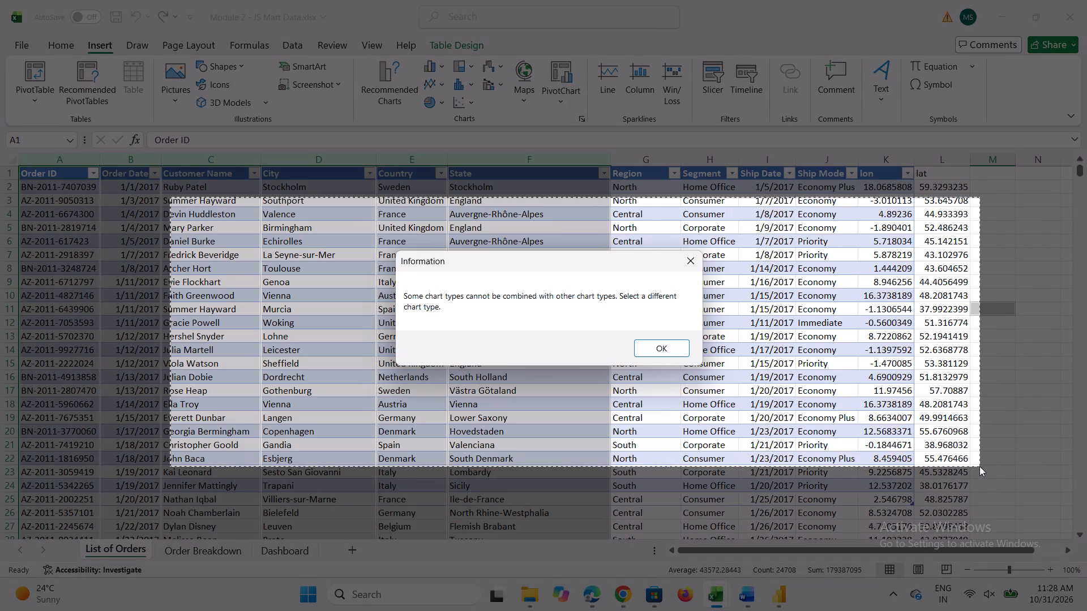
{"action": "left_click_drag", "start_coordinate": [979, 466], "coordinate": [981, 466]}
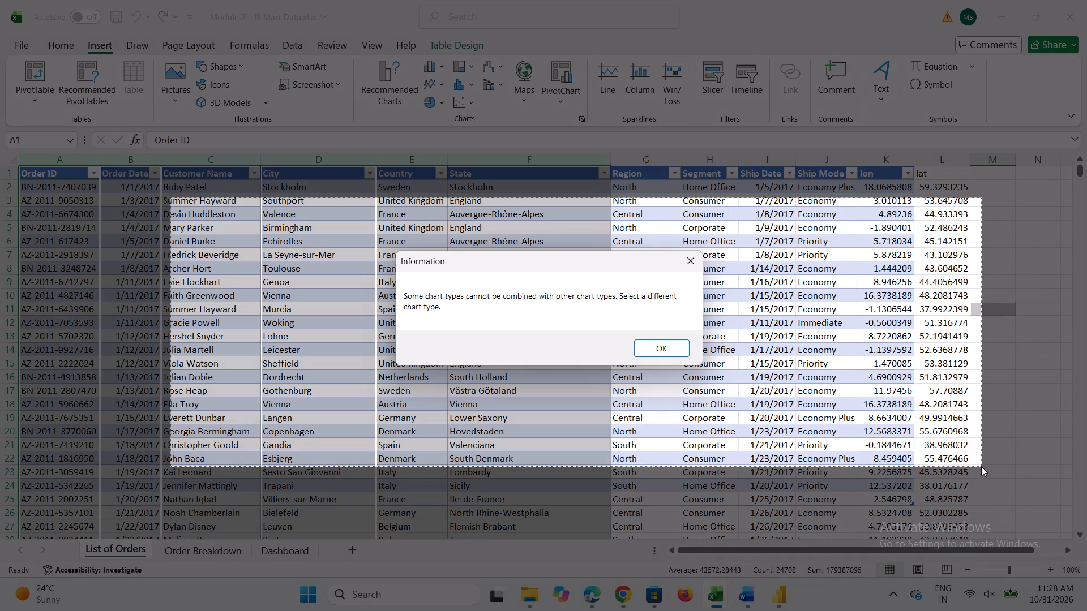
{"action": "left_click_drag", "start_coordinate": [981, 466], "coordinate": [974, 492]}
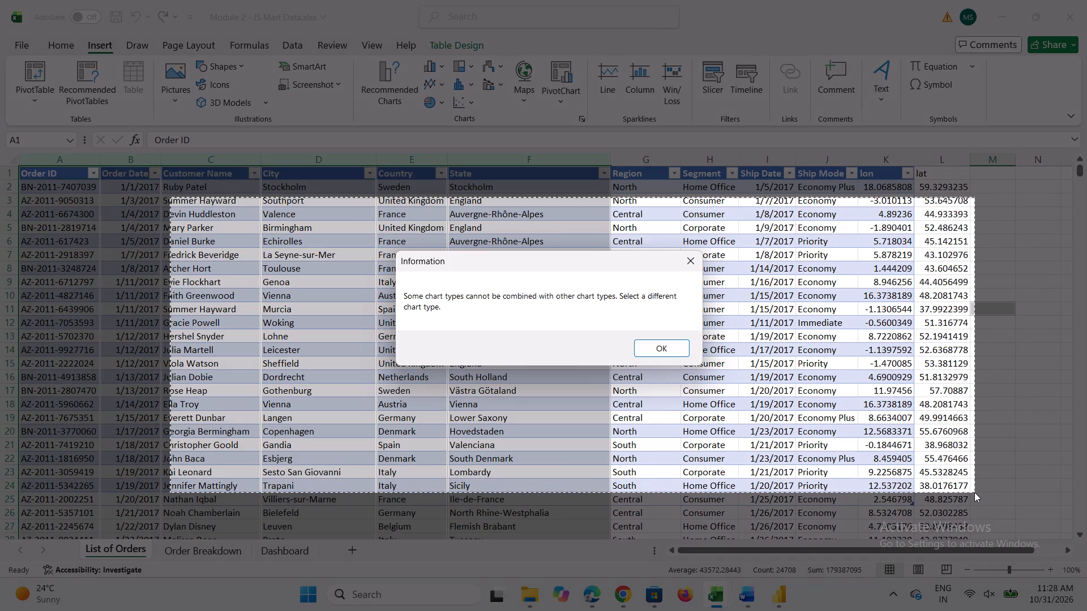
{"action": "left_click_drag", "start_coordinate": [974, 492], "coordinate": [972, 497]}
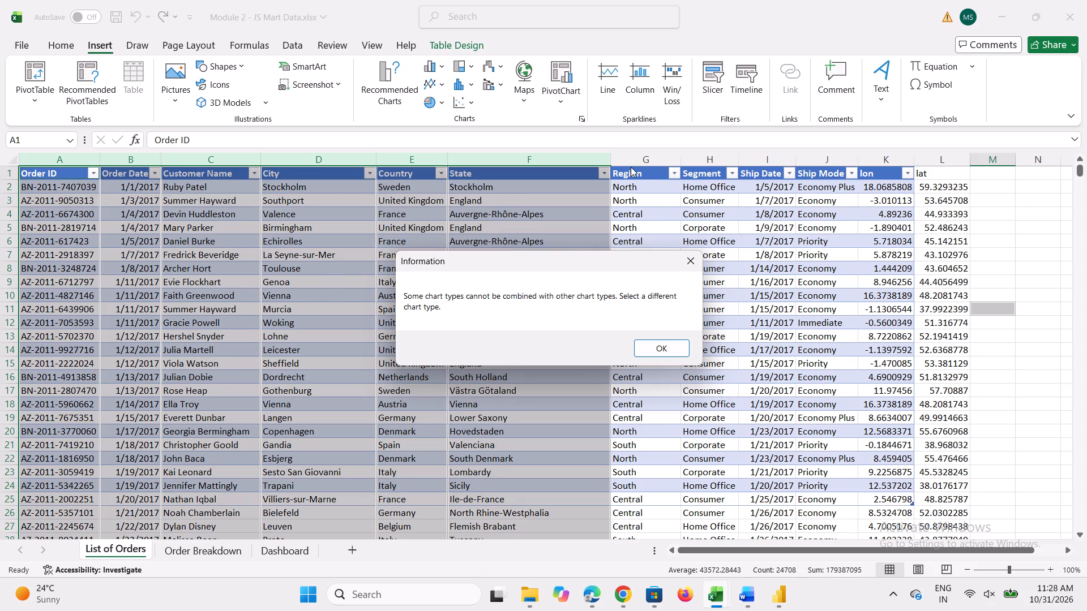
{"action": "left_click", "coordinate": [666, 350]}
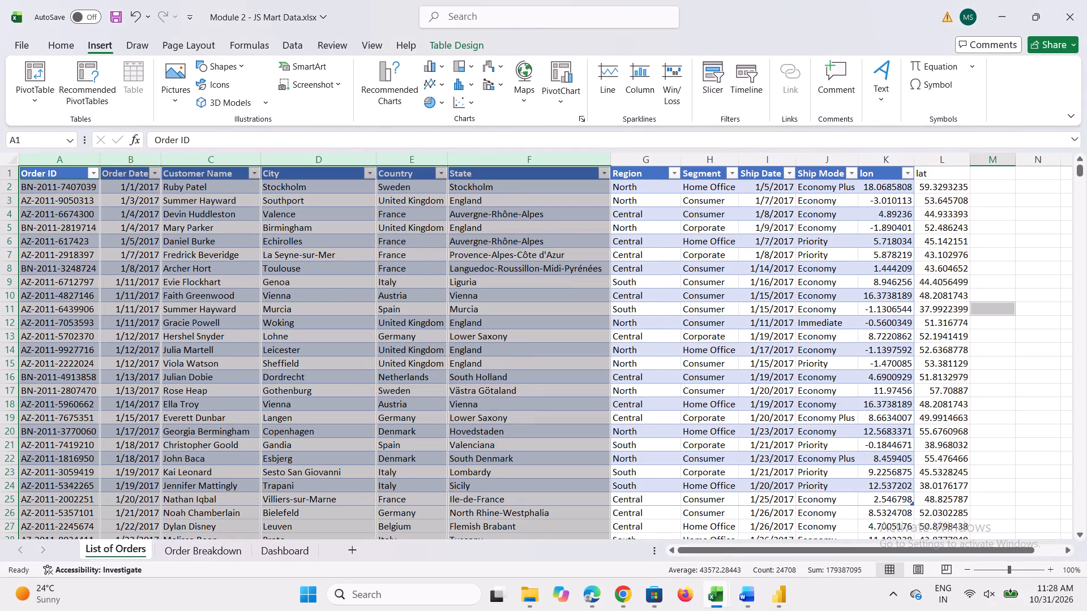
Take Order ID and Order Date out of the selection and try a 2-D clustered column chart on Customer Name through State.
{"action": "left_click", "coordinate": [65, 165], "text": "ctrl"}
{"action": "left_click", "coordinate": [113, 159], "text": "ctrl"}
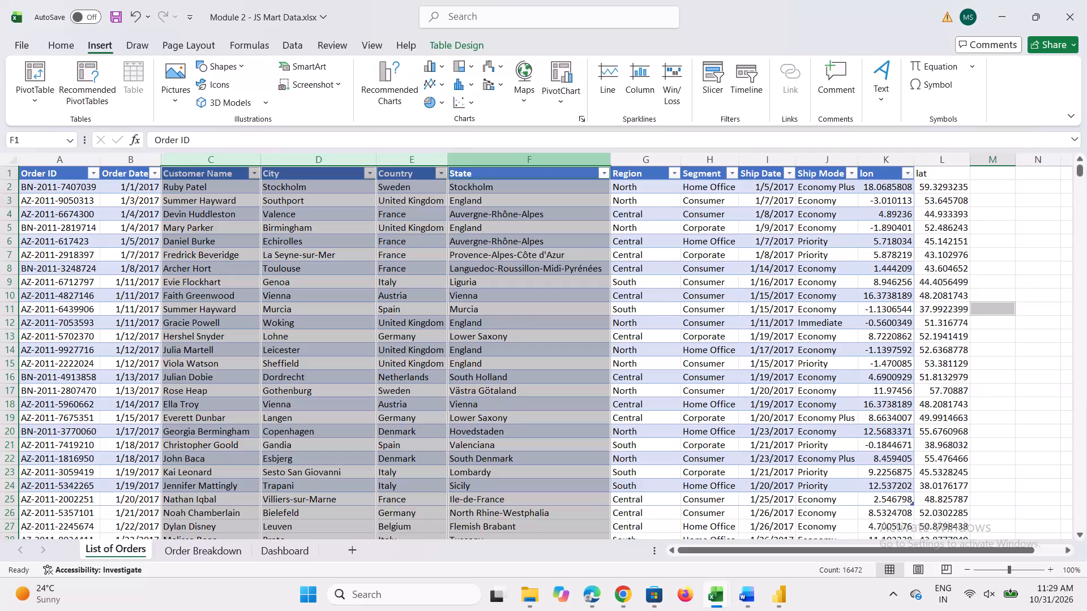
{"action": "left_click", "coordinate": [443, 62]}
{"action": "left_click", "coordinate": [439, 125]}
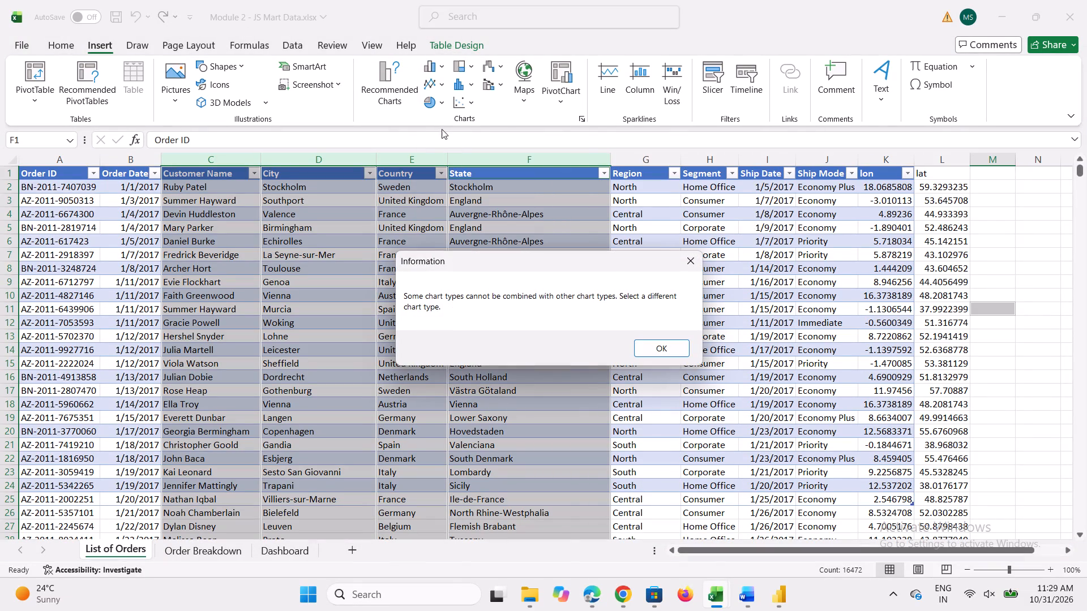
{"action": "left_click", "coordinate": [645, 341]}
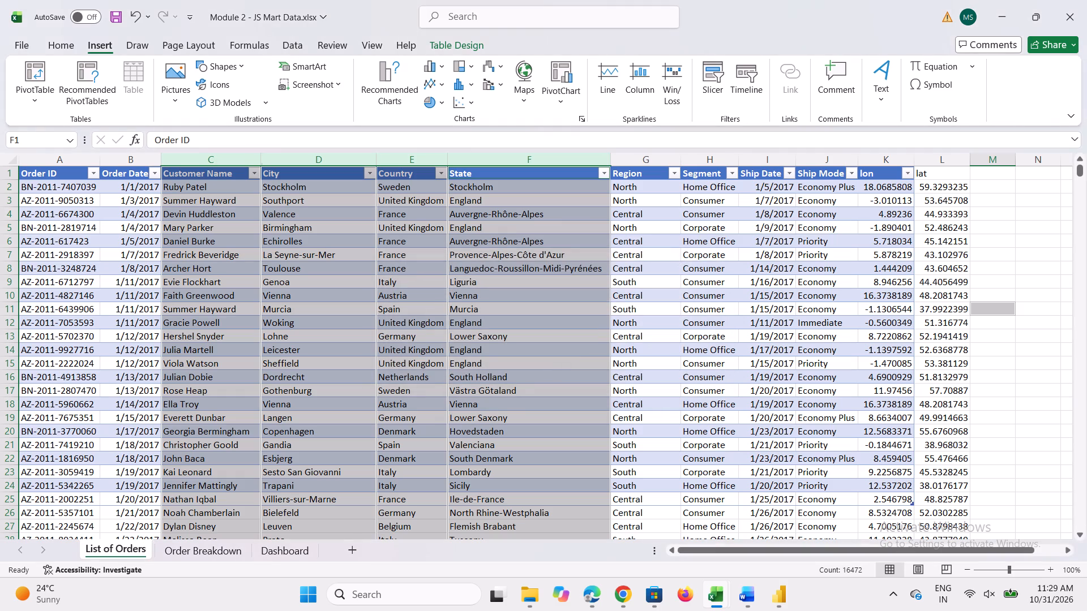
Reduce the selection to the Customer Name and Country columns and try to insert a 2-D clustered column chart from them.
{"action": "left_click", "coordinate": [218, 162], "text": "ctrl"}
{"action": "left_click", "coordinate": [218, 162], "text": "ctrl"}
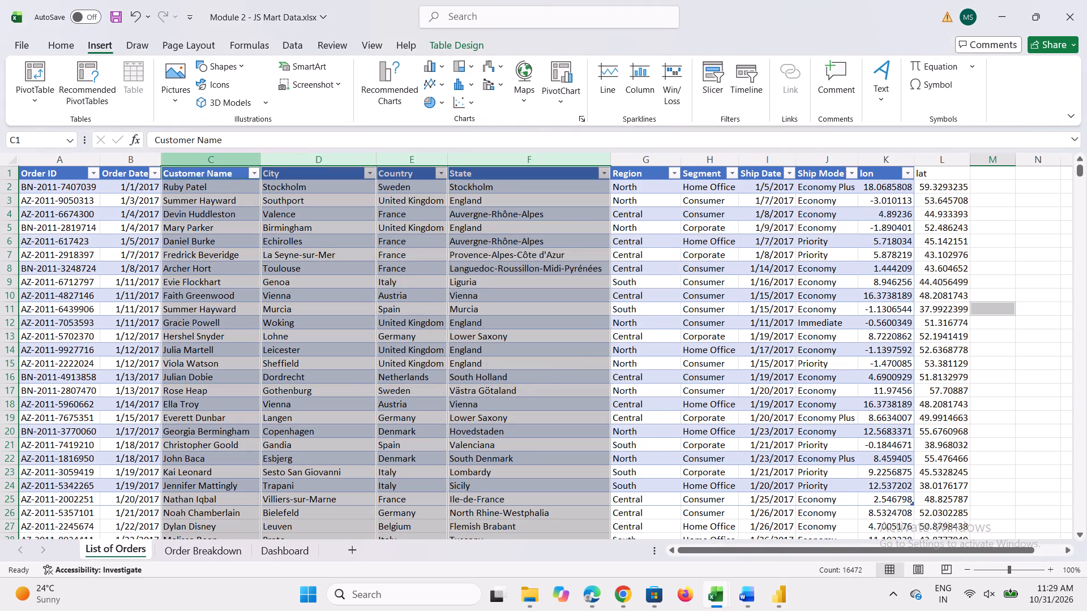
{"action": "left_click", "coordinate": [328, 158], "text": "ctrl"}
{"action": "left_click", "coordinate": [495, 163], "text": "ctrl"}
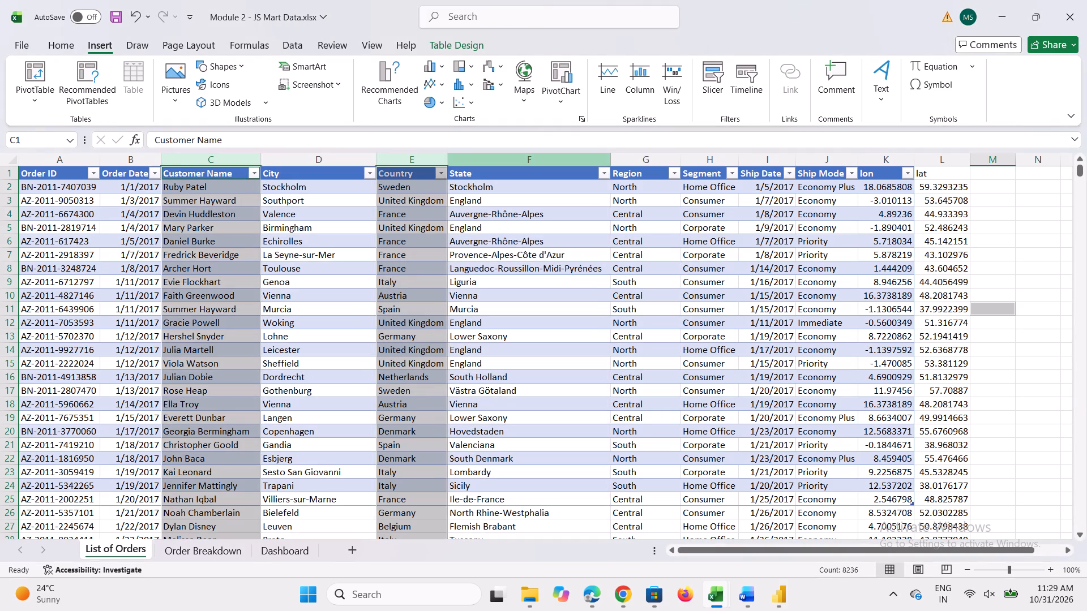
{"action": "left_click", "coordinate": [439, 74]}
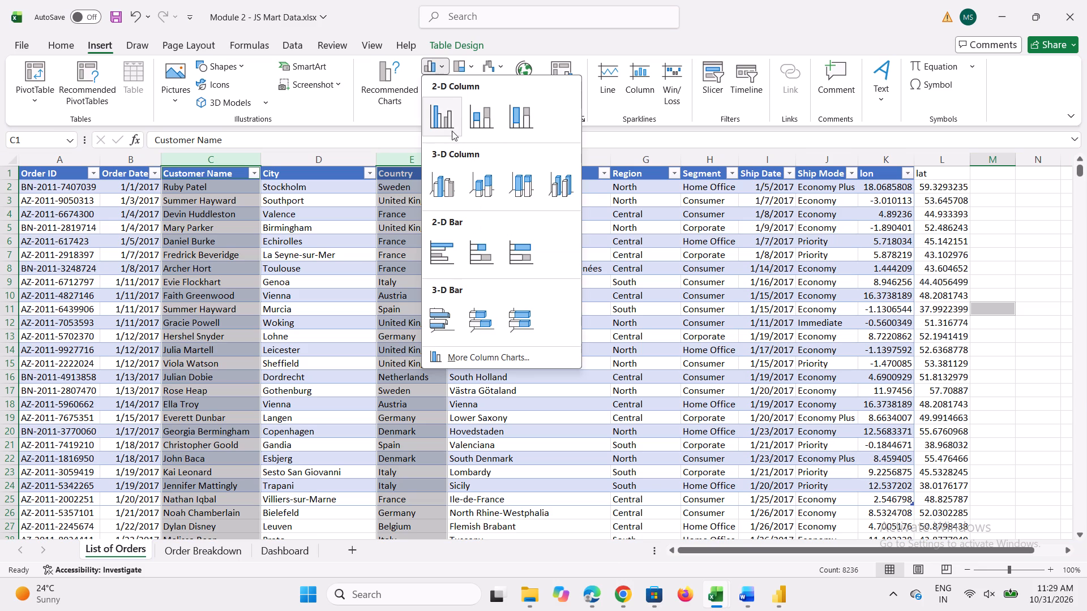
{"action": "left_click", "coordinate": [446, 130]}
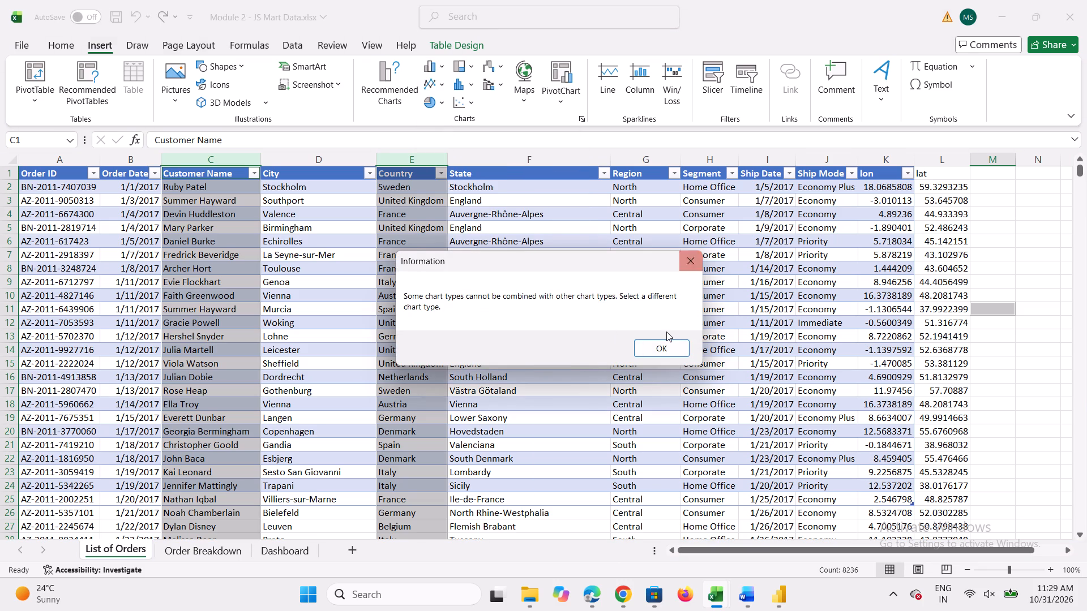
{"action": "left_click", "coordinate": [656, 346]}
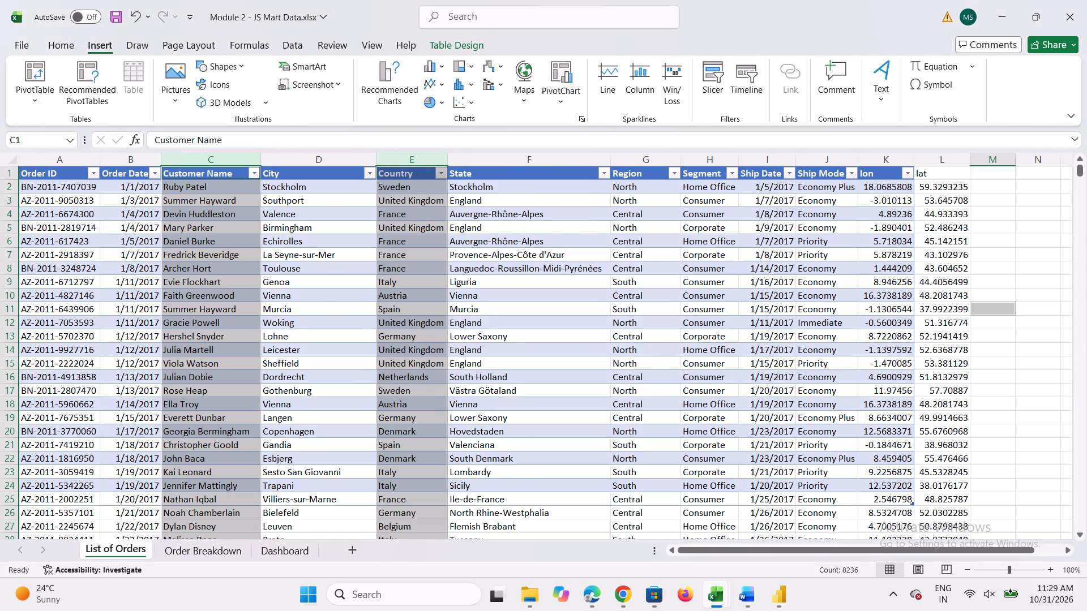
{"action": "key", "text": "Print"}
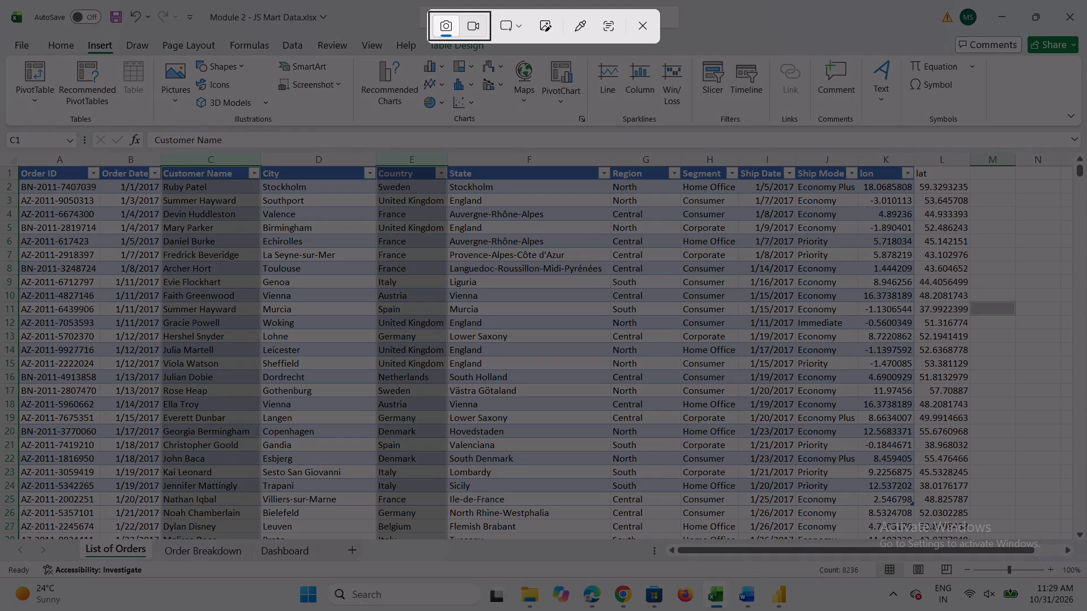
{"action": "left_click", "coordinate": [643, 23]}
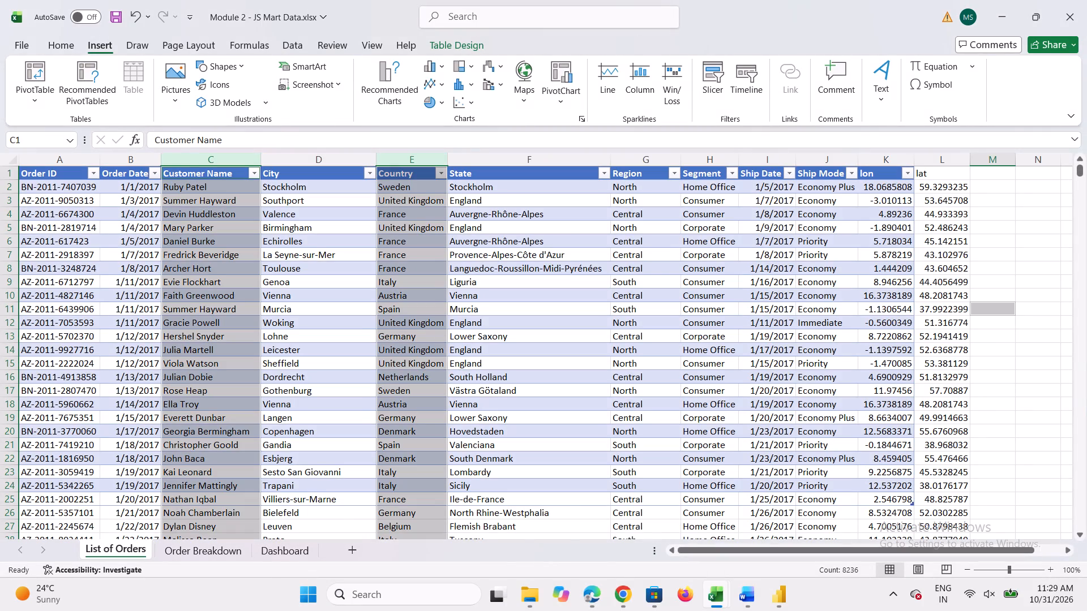
Return to the Dashboard sheet.
{"action": "left_click", "coordinate": [279, 549]}
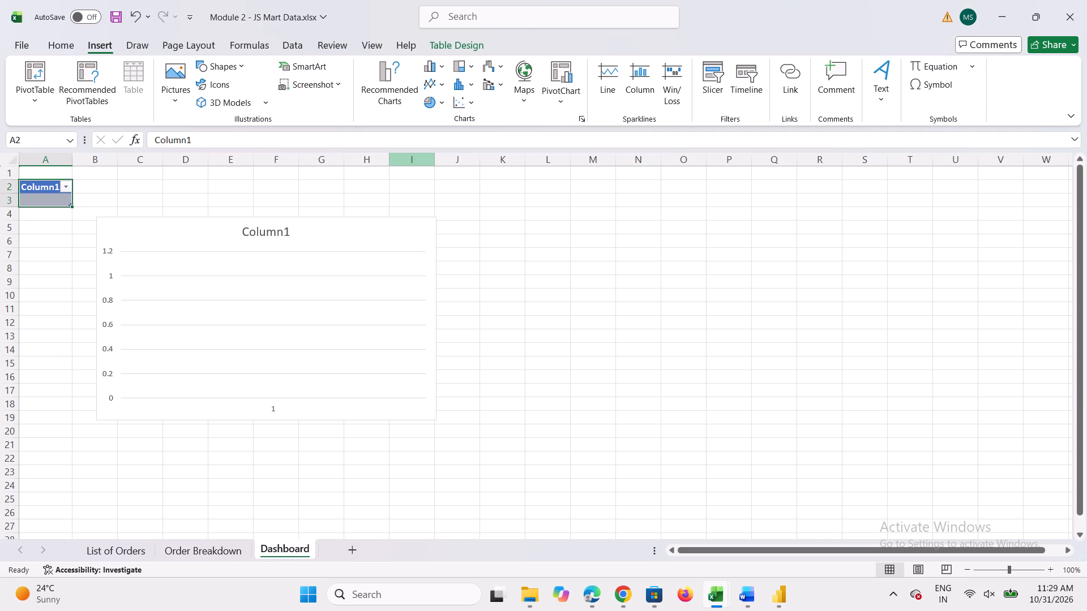
Insert a 2-D line chart from the Column1 table and place it beside the existing column chart, level with its top edge.
{"action": "left_click", "coordinate": [442, 83]}
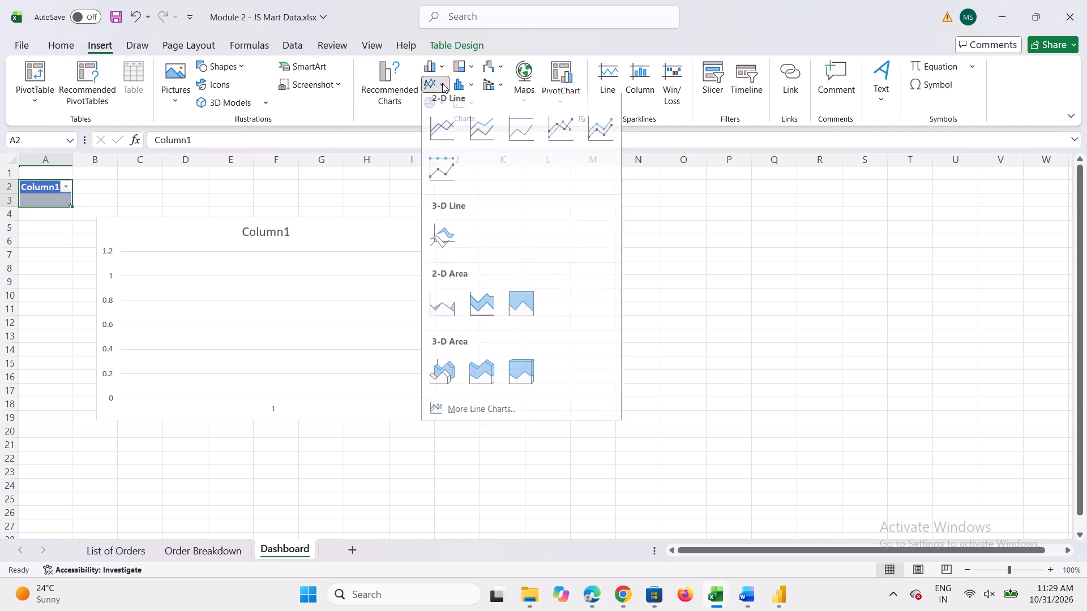
{"action": "left_click", "coordinate": [447, 132]}
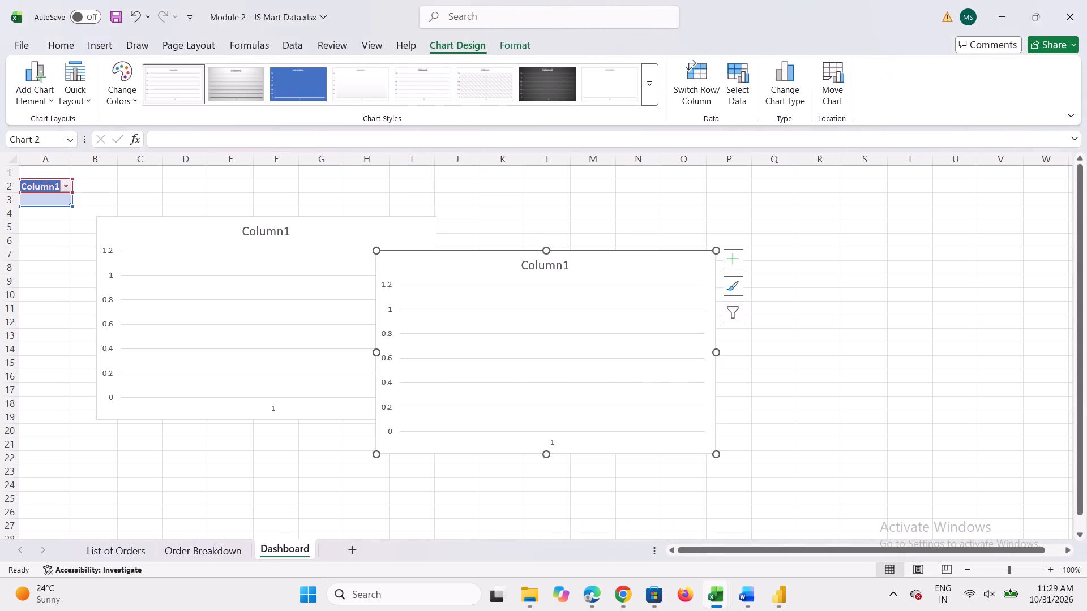
{"action": "left_click_drag", "start_coordinate": [480, 273], "coordinate": [566, 239]}
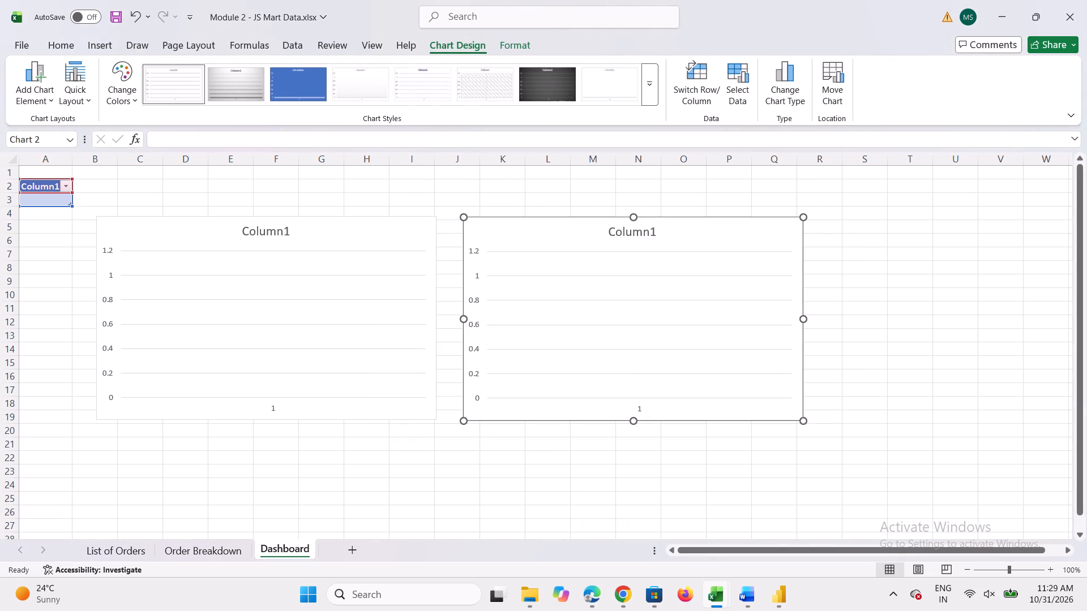
Change the new chart's title to "Line Chart".
{"action": "left_click", "coordinate": [636, 231]}
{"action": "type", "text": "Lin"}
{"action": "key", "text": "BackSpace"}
{"action": "double_click", "coordinate": [635, 235]}
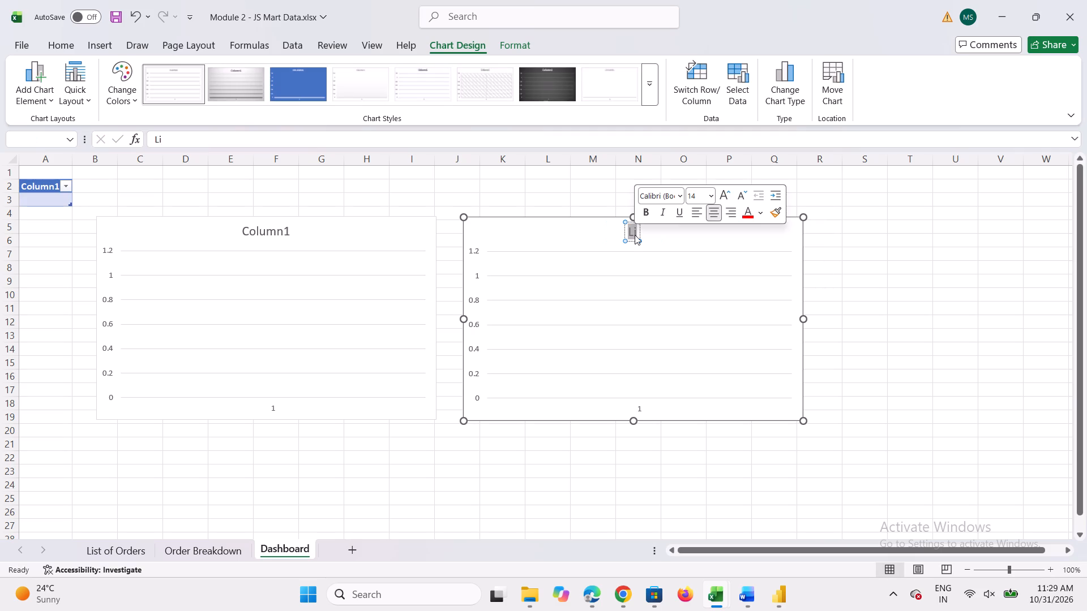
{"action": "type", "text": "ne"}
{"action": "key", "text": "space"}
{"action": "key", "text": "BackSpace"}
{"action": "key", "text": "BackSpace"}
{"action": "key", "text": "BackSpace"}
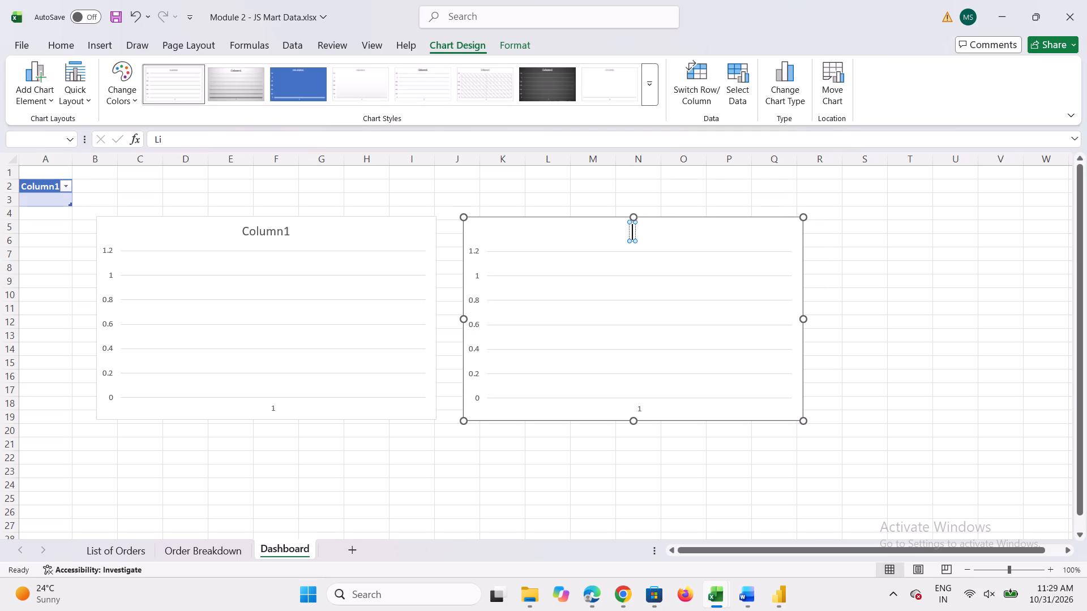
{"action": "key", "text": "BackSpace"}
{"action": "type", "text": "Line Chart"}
{"action": "left_click", "coordinate": [756, 252]}
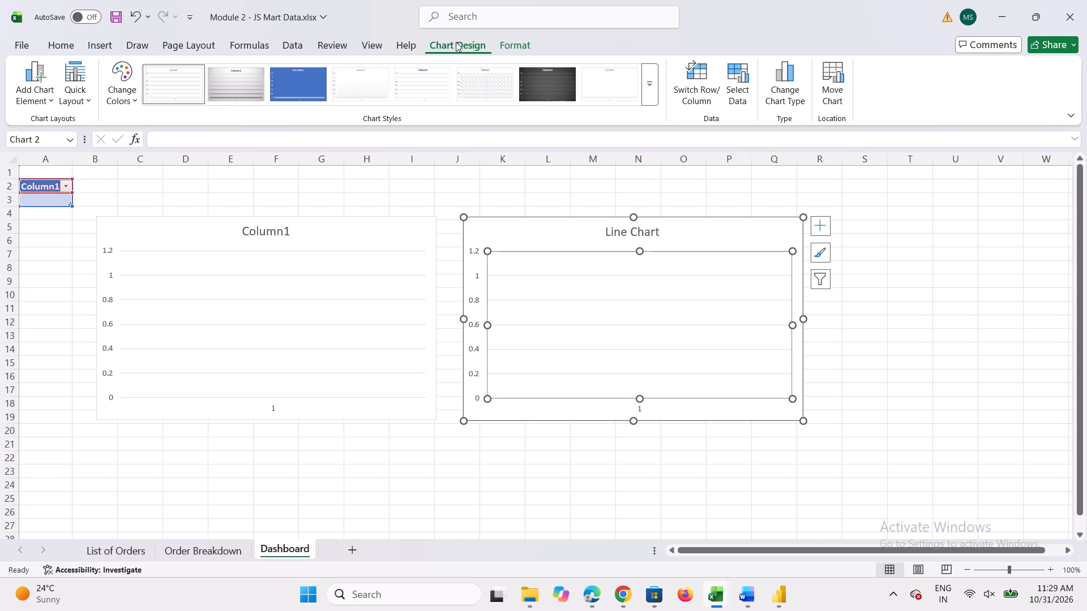
Shift the Column1 chart about one column toward column A, and move the line chart closer to it and slightly higher.
{"action": "left_click_drag", "start_coordinate": [352, 240], "coordinate": [287, 239]}
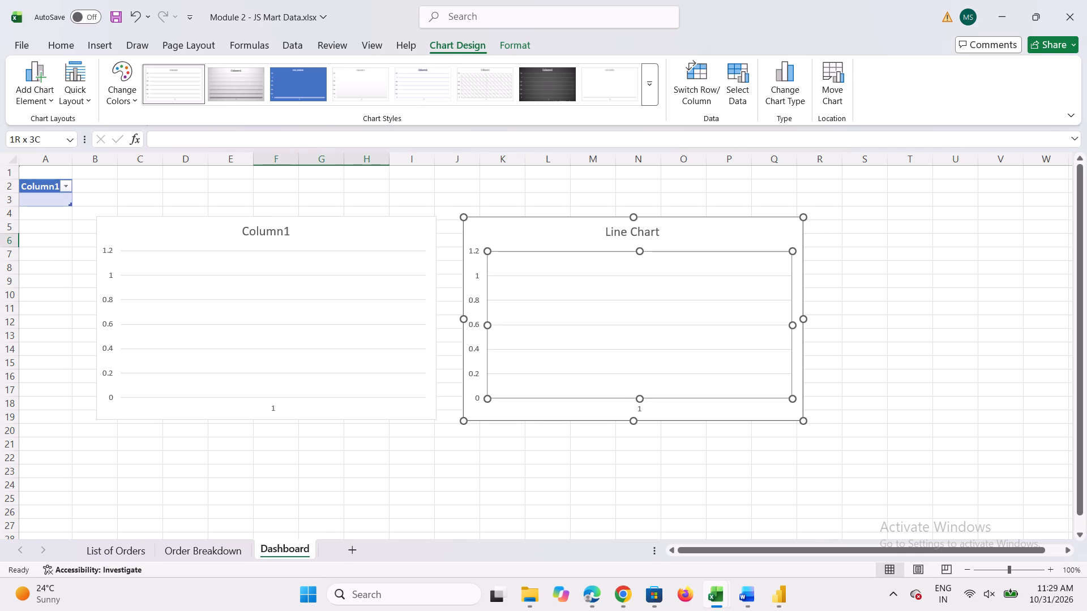
{"action": "left_click_drag", "start_coordinate": [287, 239], "coordinate": [288, 239]}
{"action": "left_click_drag", "start_coordinate": [331, 244], "coordinate": [278, 244]}
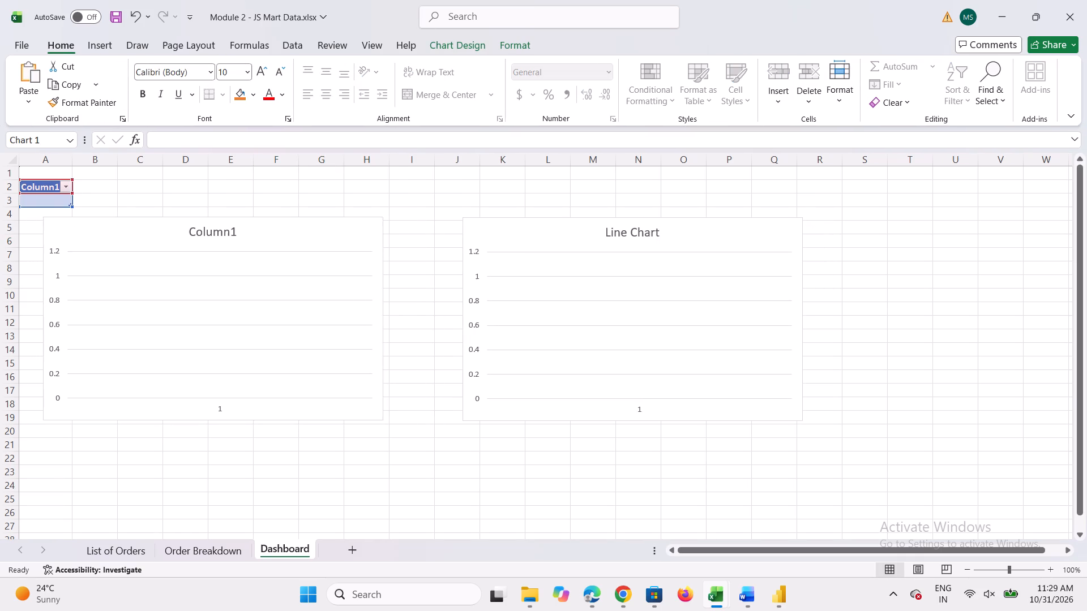
{"action": "left_click_drag", "start_coordinate": [699, 243], "coordinate": [662, 235]}
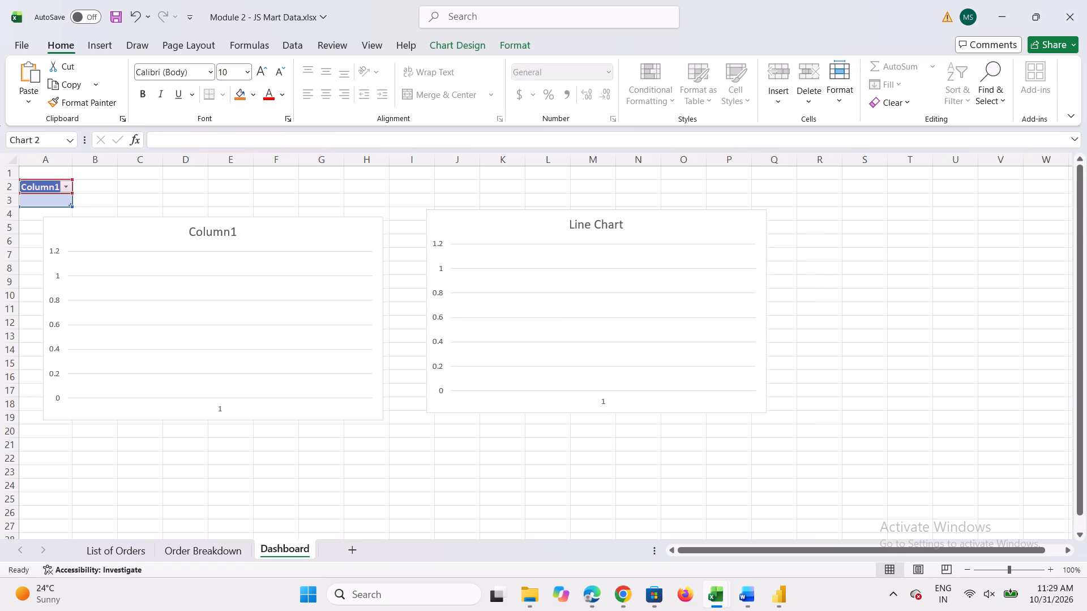
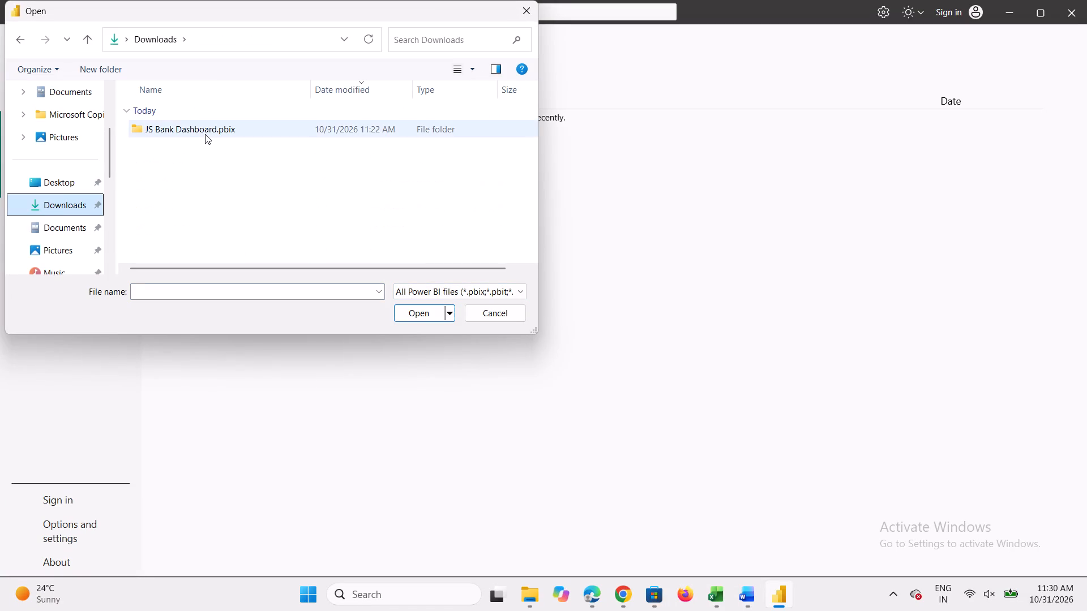
Select the JS Bank Dashboard.pbix folder in Downloads and bring up the actions available for it.
{"action": "left_click", "coordinate": [205, 134]}
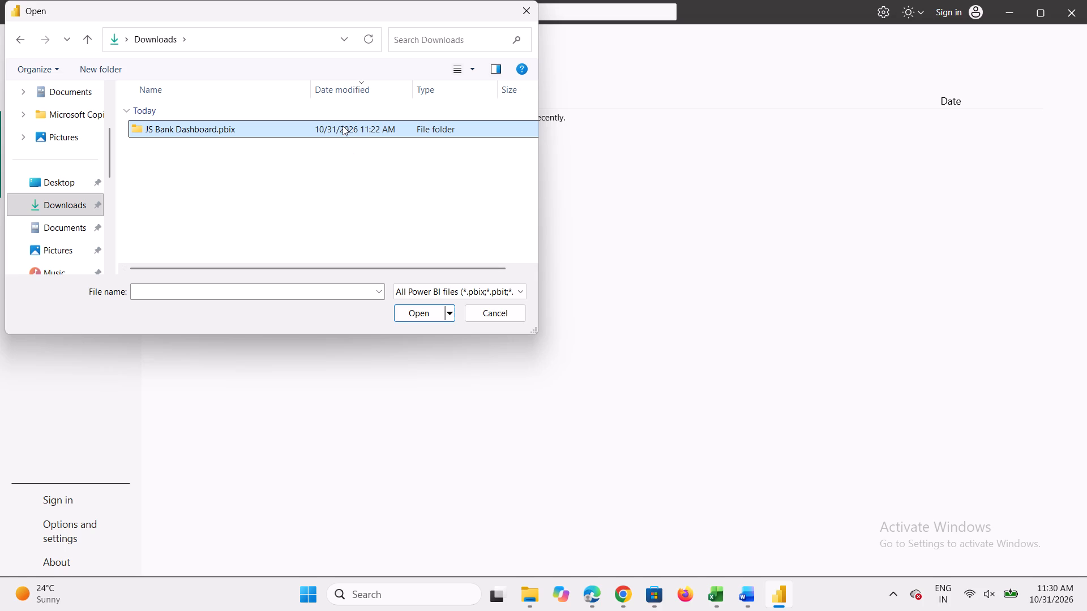
{"action": "right_click", "coordinate": [343, 126]}
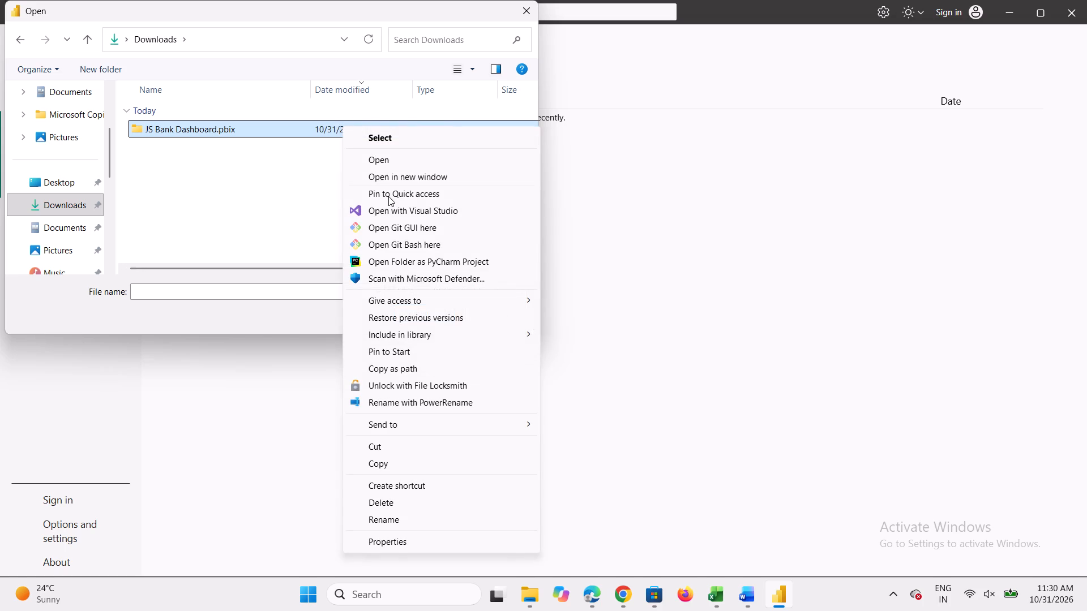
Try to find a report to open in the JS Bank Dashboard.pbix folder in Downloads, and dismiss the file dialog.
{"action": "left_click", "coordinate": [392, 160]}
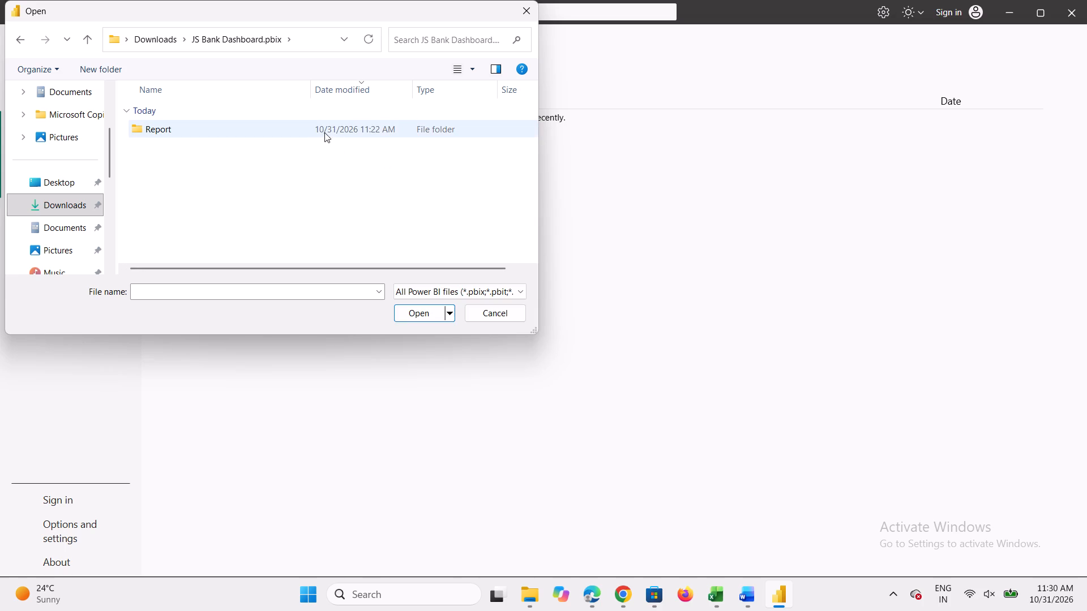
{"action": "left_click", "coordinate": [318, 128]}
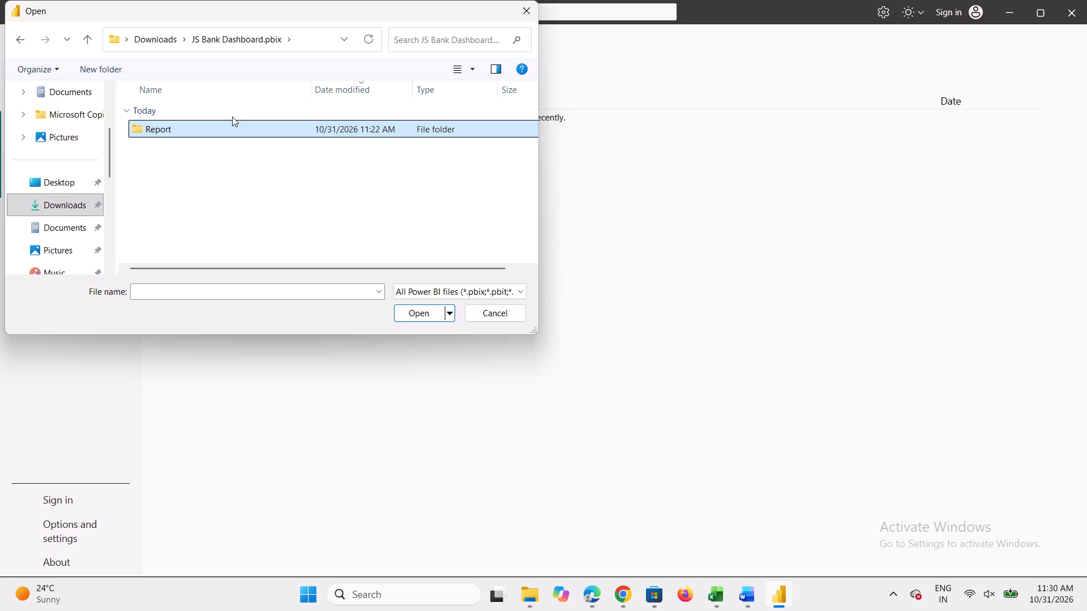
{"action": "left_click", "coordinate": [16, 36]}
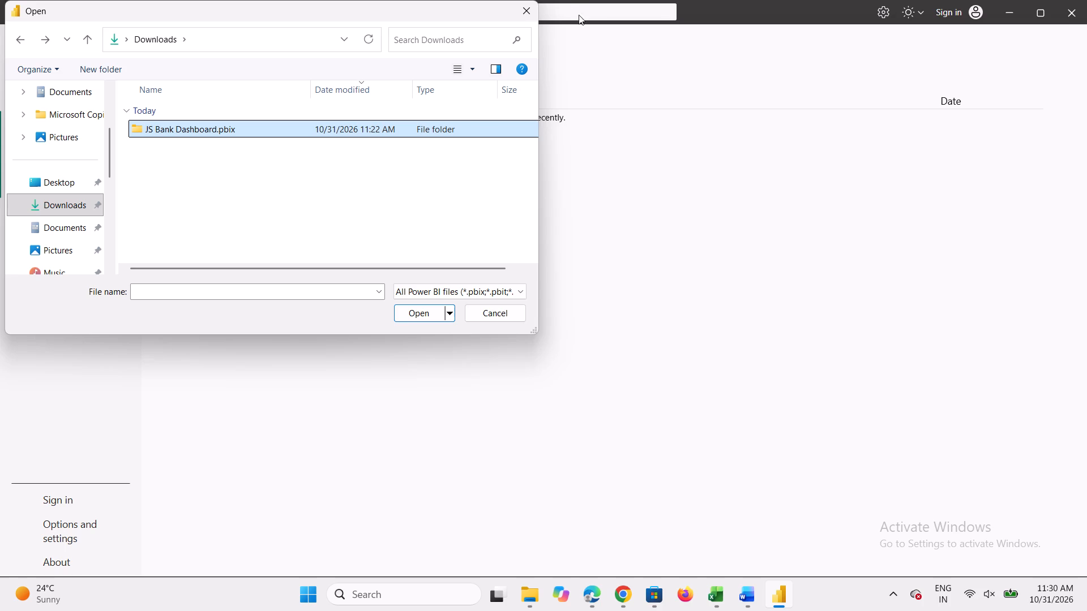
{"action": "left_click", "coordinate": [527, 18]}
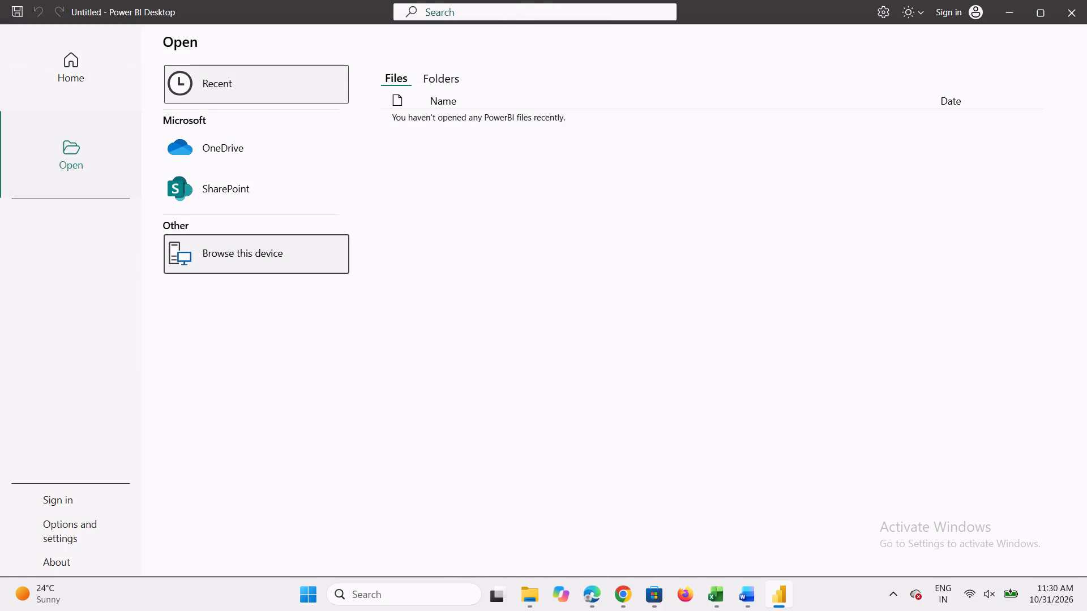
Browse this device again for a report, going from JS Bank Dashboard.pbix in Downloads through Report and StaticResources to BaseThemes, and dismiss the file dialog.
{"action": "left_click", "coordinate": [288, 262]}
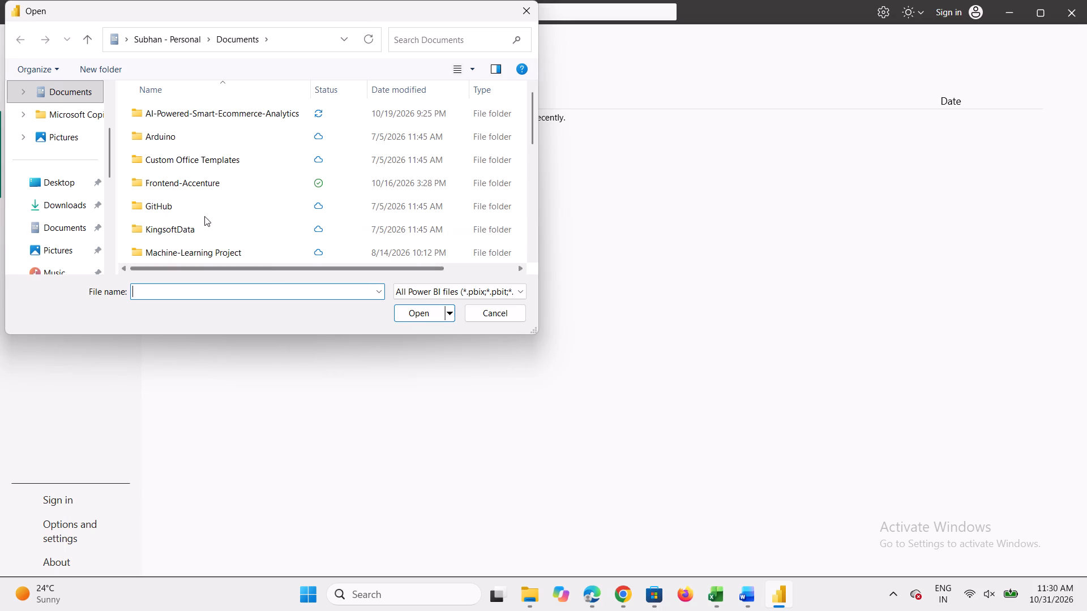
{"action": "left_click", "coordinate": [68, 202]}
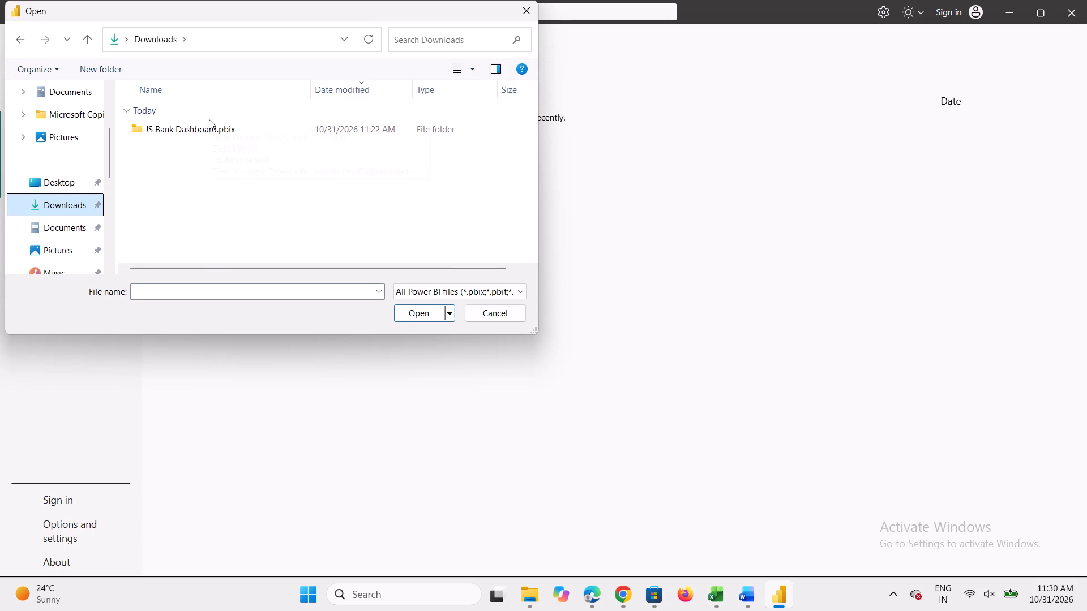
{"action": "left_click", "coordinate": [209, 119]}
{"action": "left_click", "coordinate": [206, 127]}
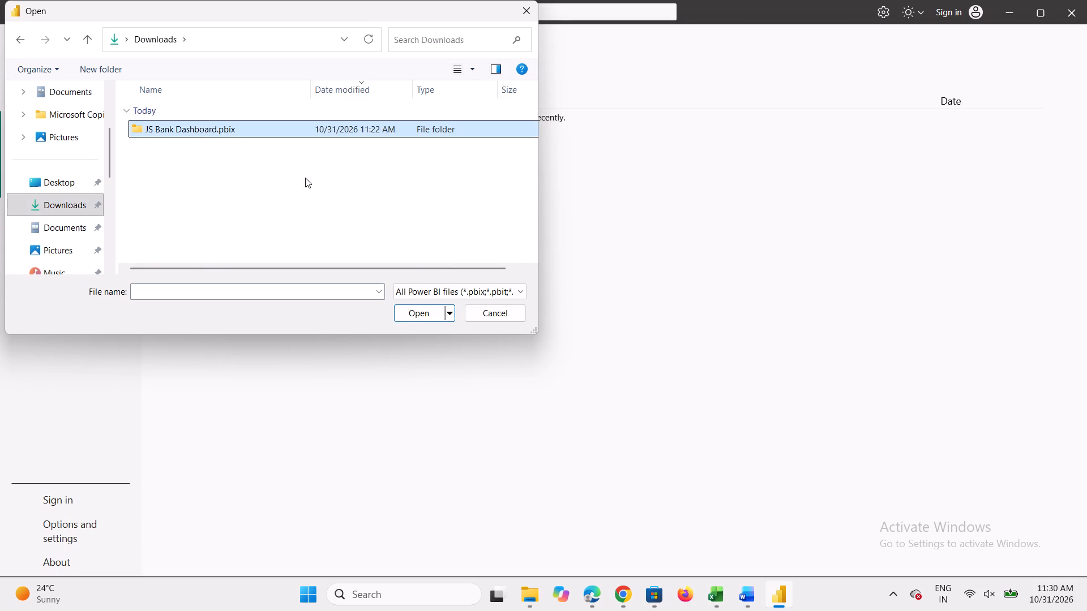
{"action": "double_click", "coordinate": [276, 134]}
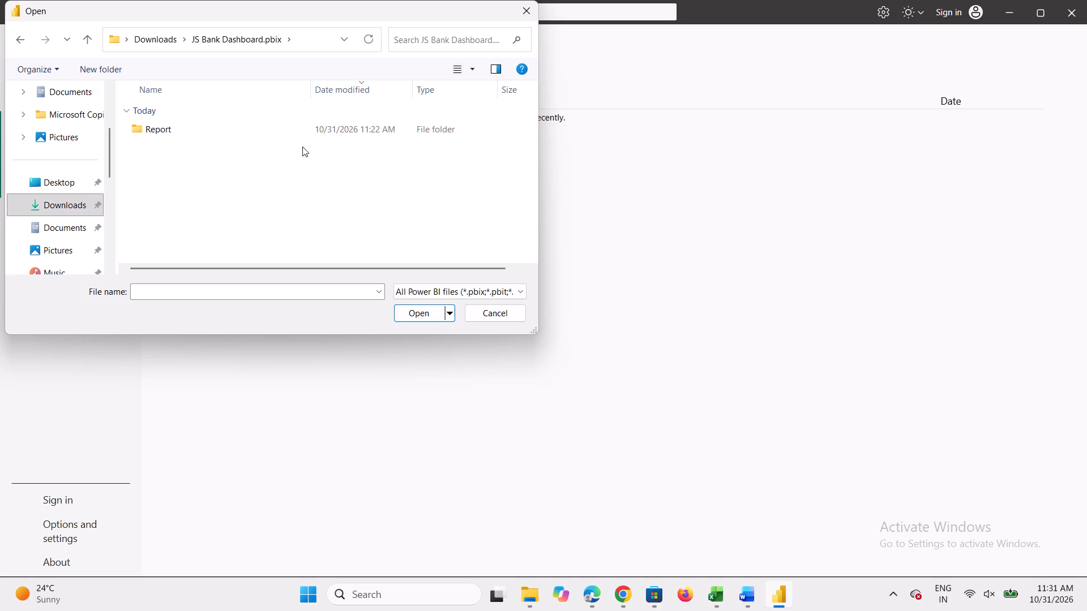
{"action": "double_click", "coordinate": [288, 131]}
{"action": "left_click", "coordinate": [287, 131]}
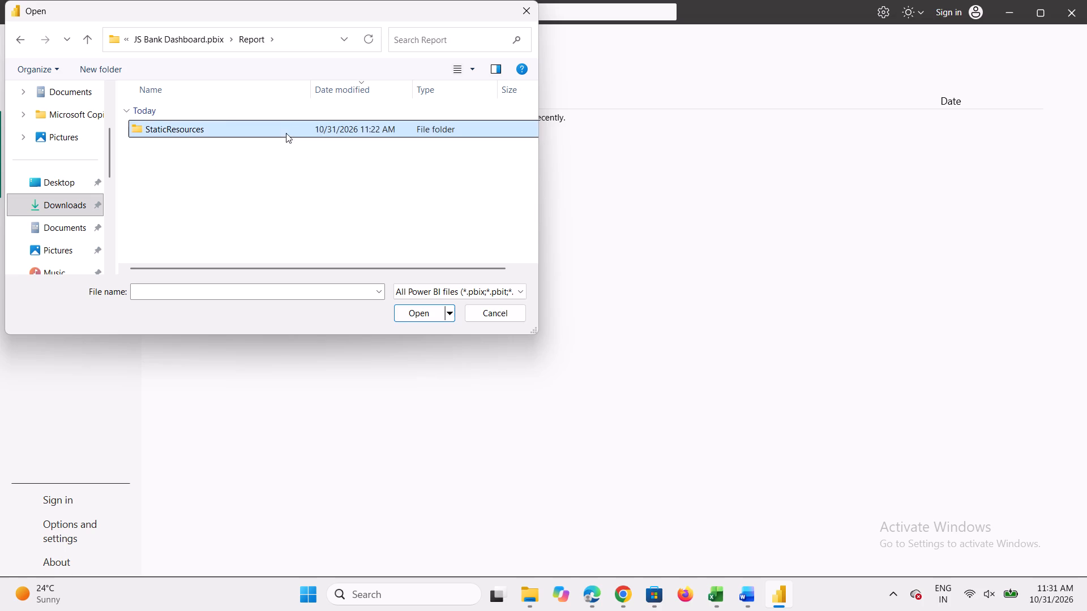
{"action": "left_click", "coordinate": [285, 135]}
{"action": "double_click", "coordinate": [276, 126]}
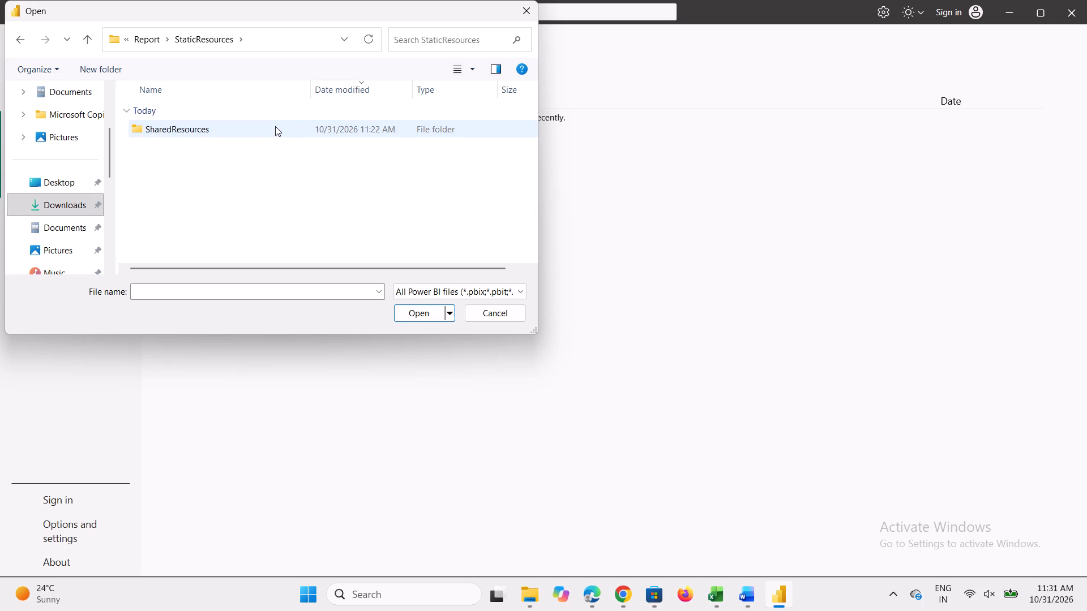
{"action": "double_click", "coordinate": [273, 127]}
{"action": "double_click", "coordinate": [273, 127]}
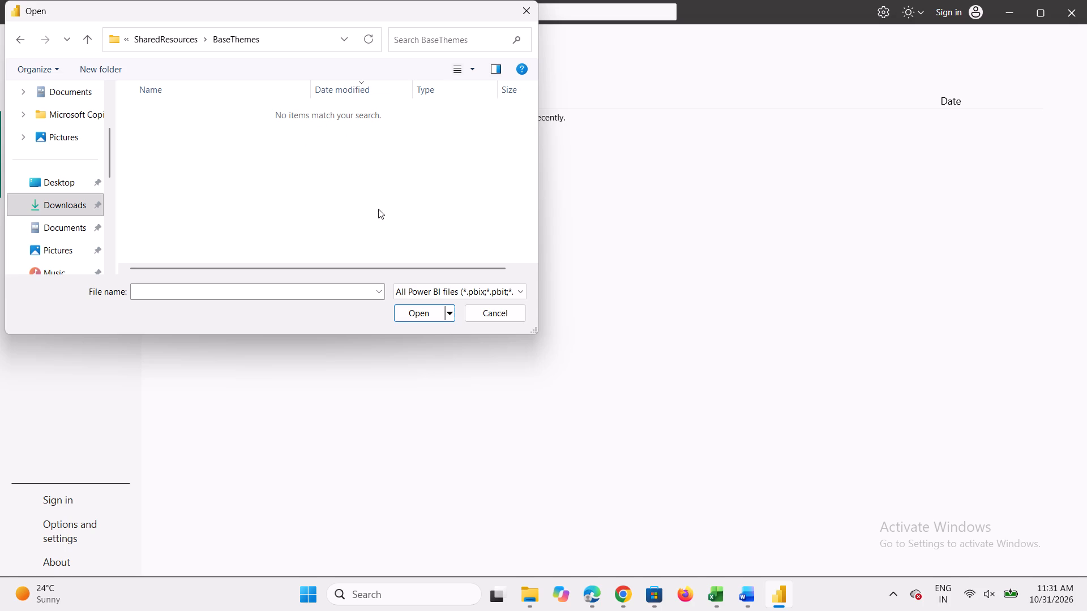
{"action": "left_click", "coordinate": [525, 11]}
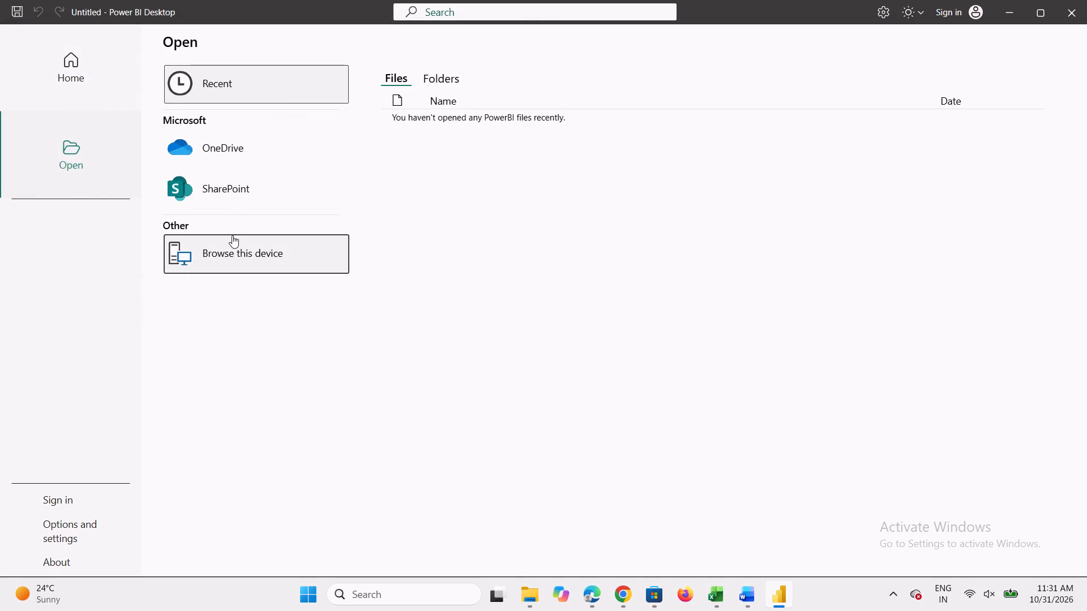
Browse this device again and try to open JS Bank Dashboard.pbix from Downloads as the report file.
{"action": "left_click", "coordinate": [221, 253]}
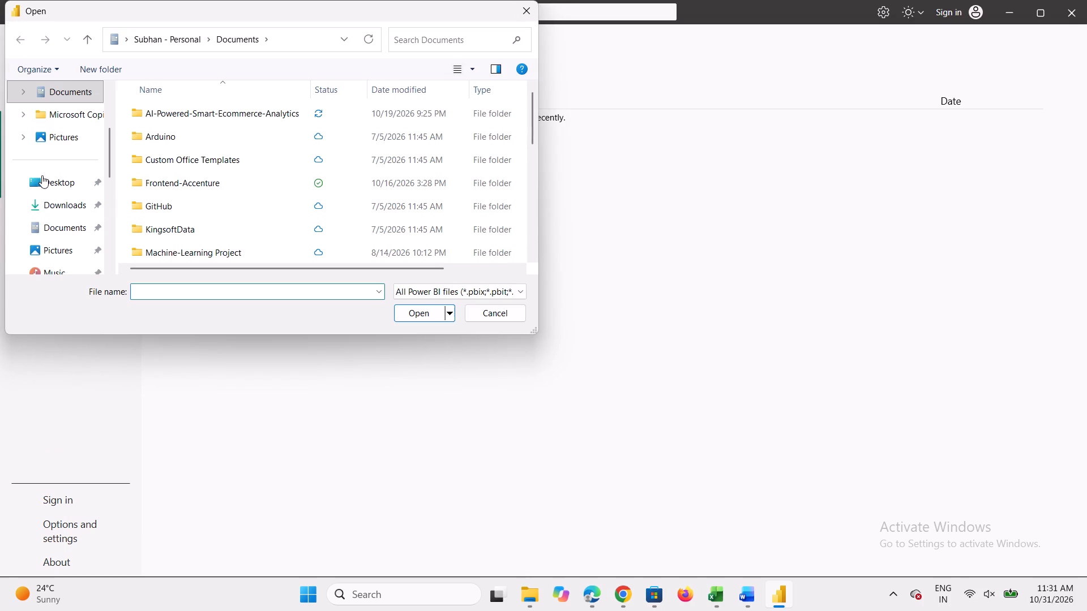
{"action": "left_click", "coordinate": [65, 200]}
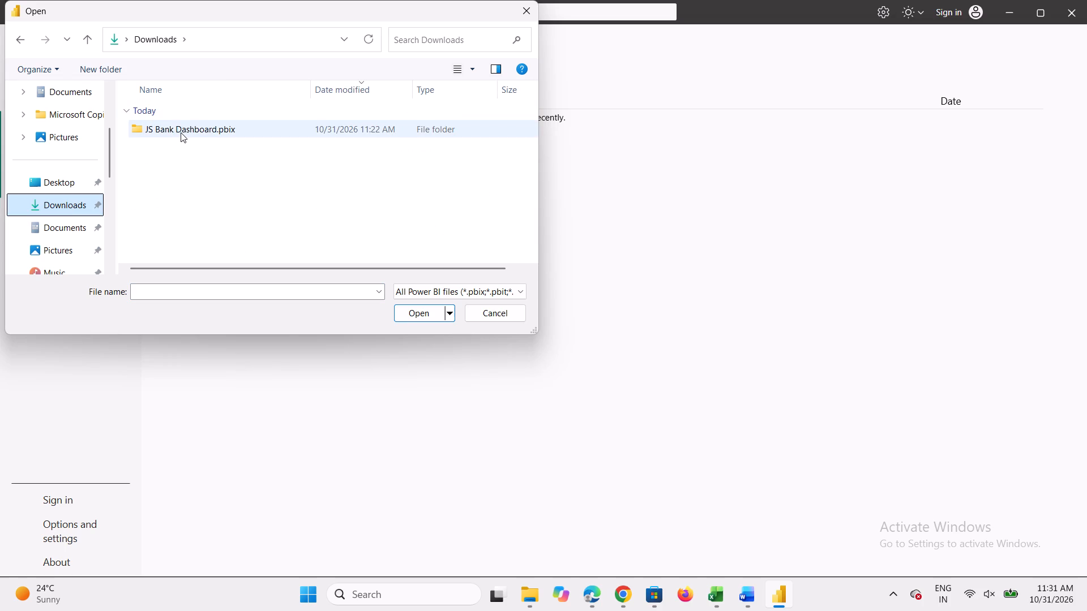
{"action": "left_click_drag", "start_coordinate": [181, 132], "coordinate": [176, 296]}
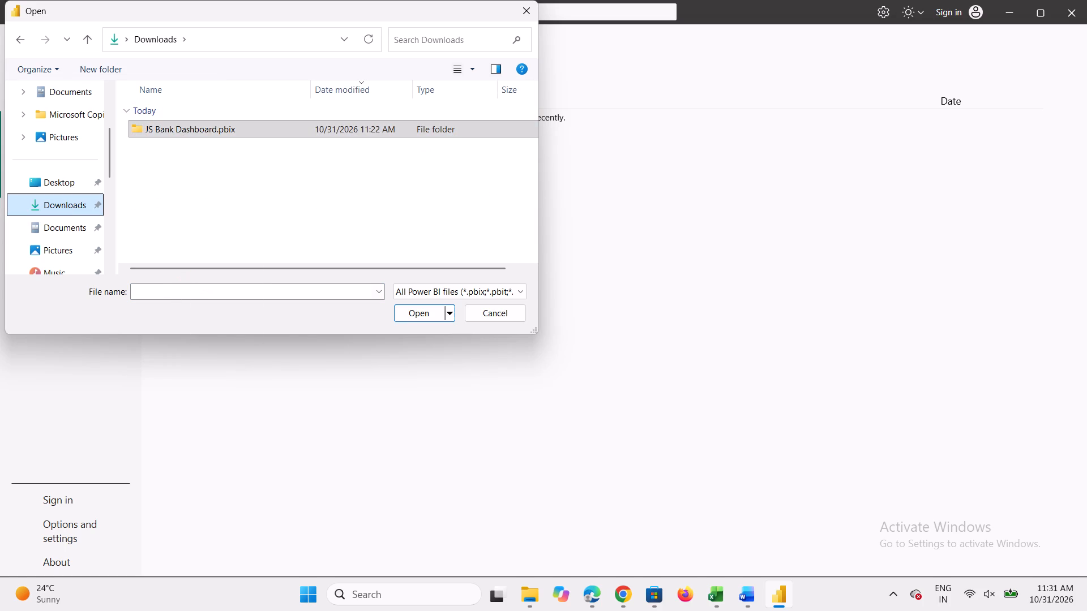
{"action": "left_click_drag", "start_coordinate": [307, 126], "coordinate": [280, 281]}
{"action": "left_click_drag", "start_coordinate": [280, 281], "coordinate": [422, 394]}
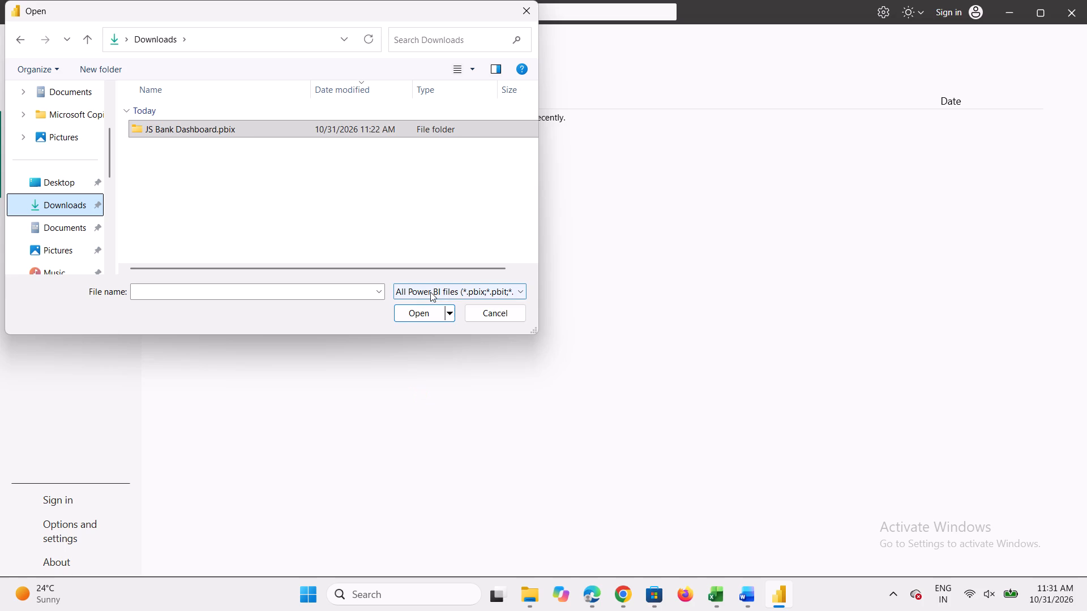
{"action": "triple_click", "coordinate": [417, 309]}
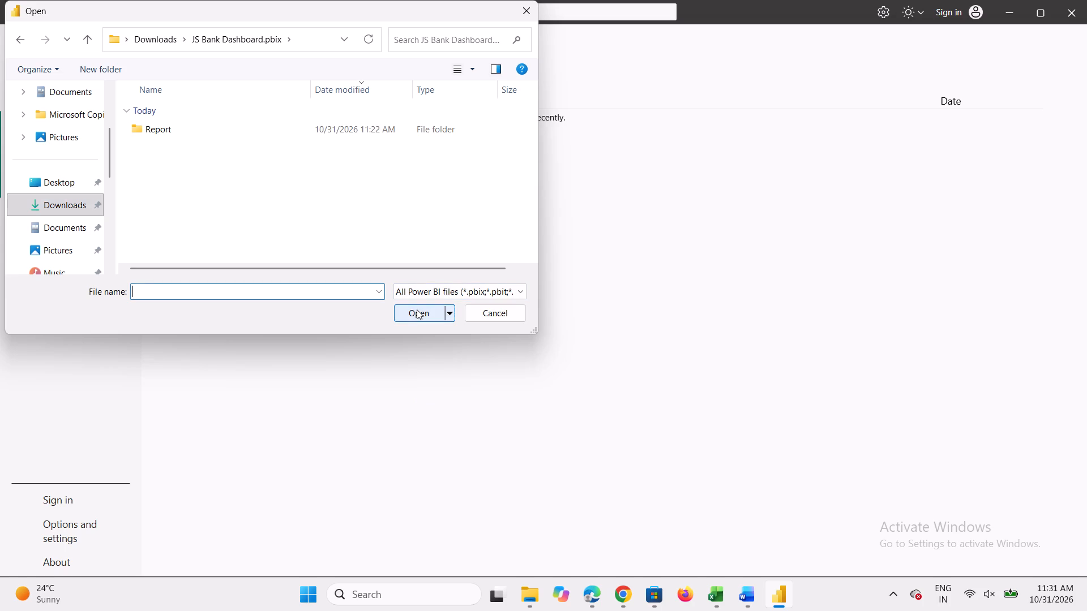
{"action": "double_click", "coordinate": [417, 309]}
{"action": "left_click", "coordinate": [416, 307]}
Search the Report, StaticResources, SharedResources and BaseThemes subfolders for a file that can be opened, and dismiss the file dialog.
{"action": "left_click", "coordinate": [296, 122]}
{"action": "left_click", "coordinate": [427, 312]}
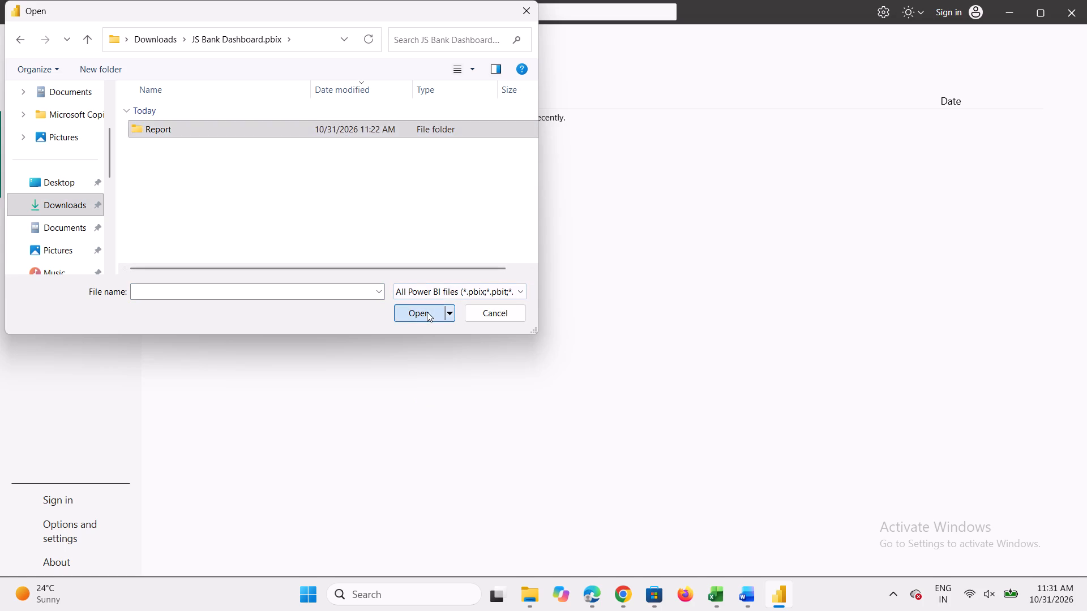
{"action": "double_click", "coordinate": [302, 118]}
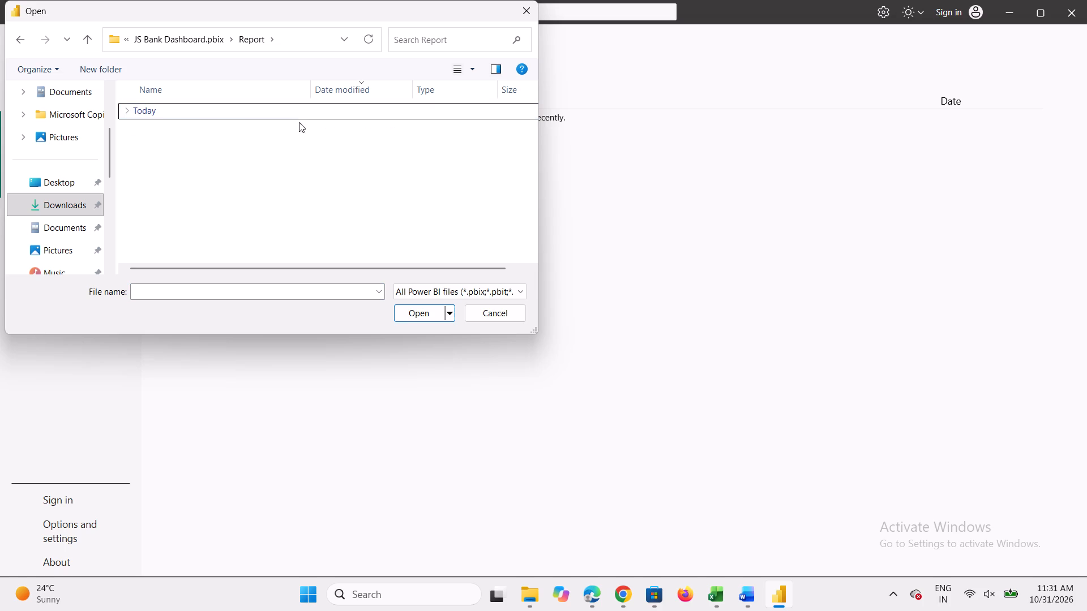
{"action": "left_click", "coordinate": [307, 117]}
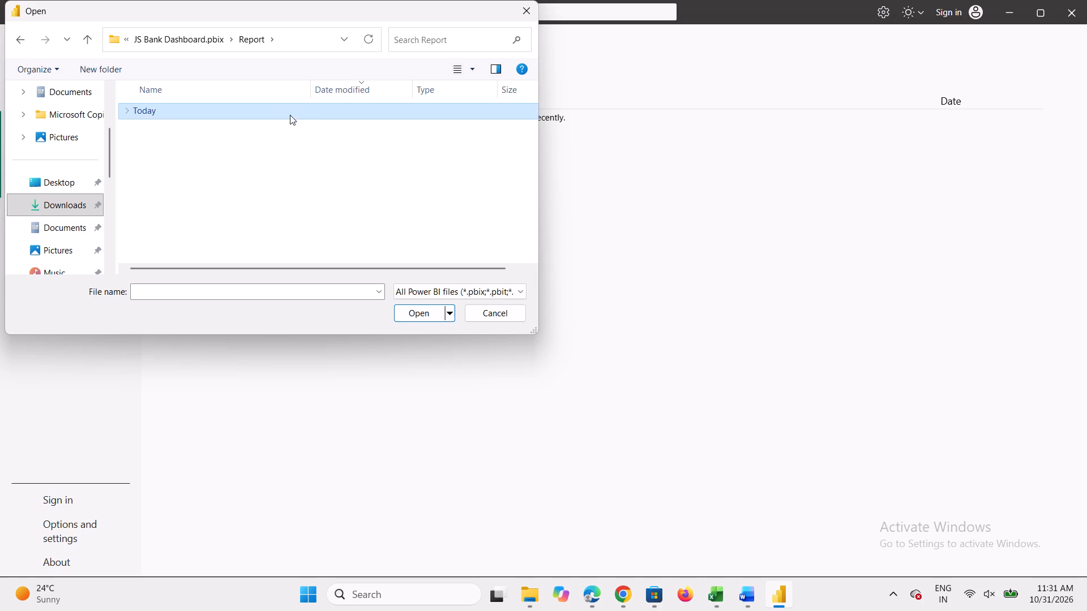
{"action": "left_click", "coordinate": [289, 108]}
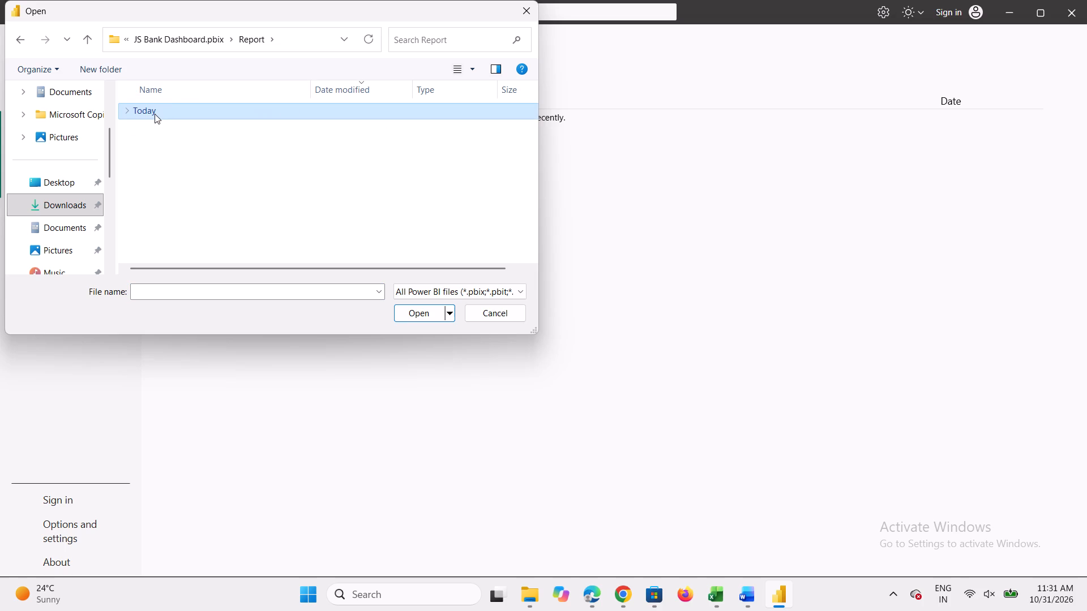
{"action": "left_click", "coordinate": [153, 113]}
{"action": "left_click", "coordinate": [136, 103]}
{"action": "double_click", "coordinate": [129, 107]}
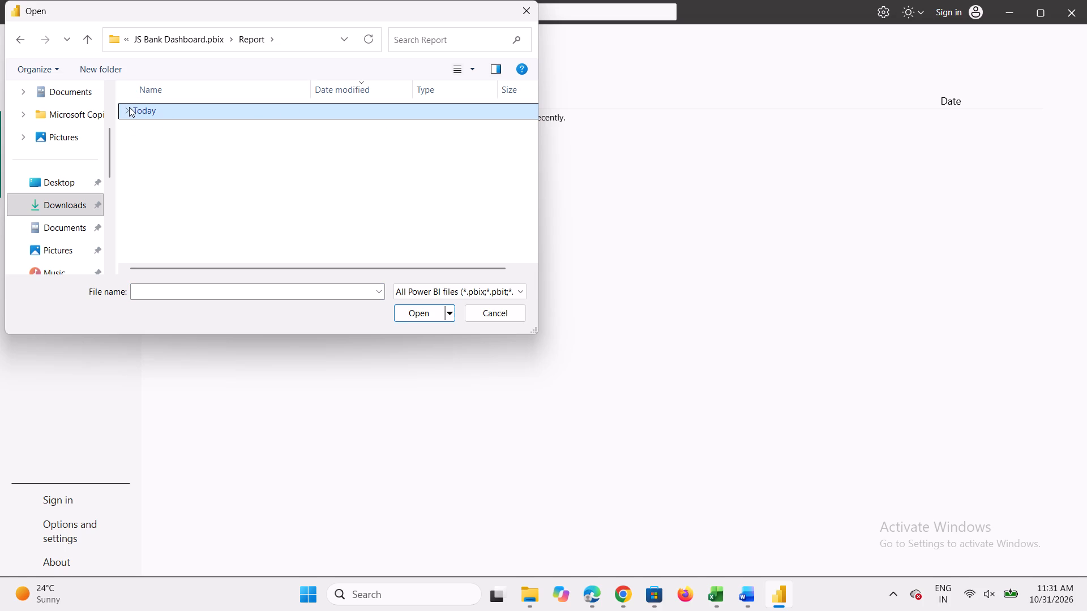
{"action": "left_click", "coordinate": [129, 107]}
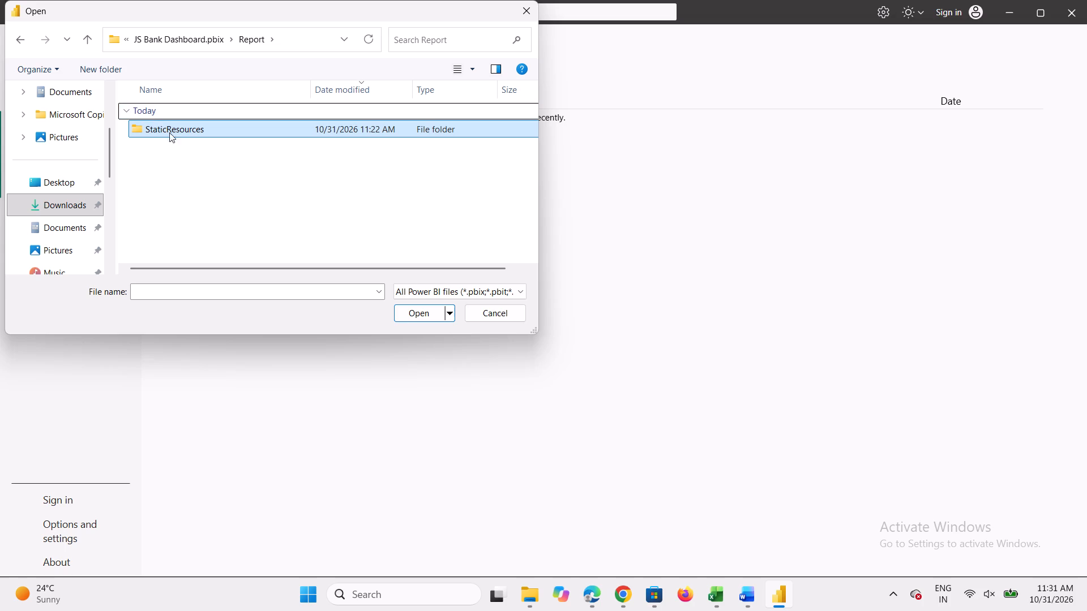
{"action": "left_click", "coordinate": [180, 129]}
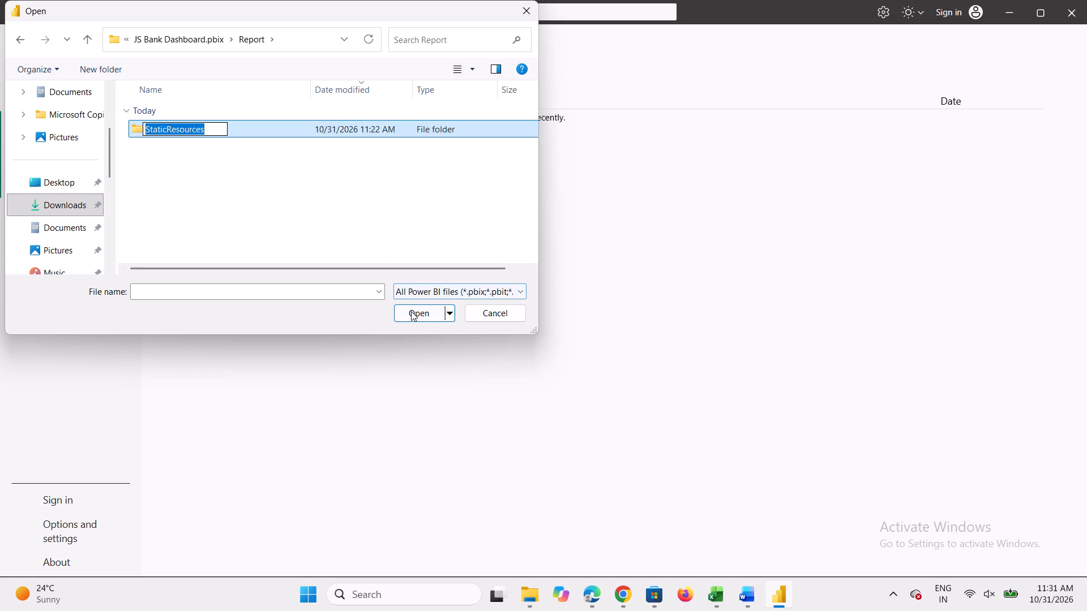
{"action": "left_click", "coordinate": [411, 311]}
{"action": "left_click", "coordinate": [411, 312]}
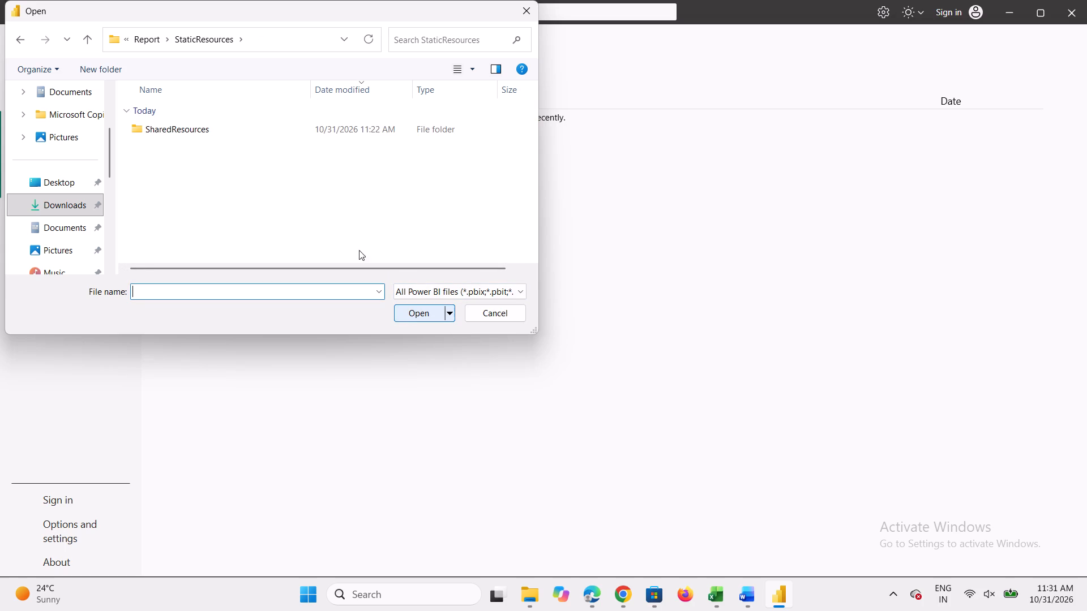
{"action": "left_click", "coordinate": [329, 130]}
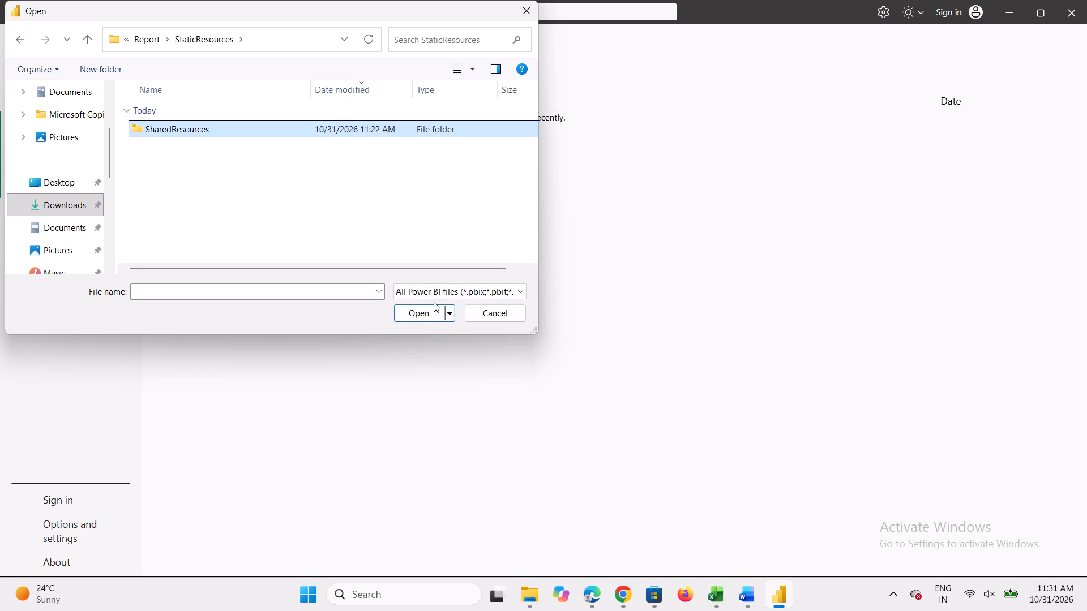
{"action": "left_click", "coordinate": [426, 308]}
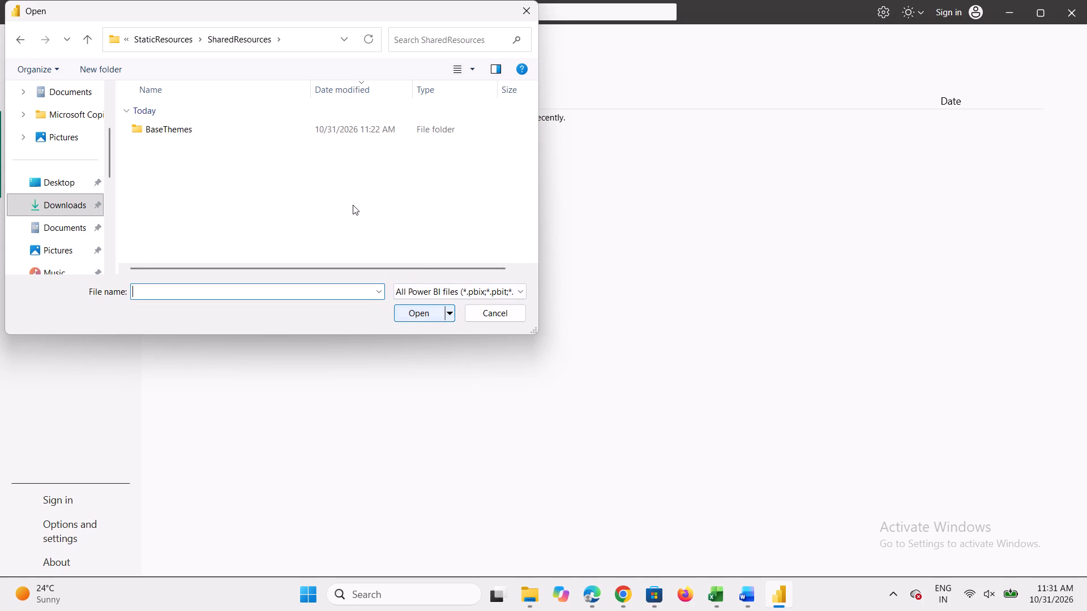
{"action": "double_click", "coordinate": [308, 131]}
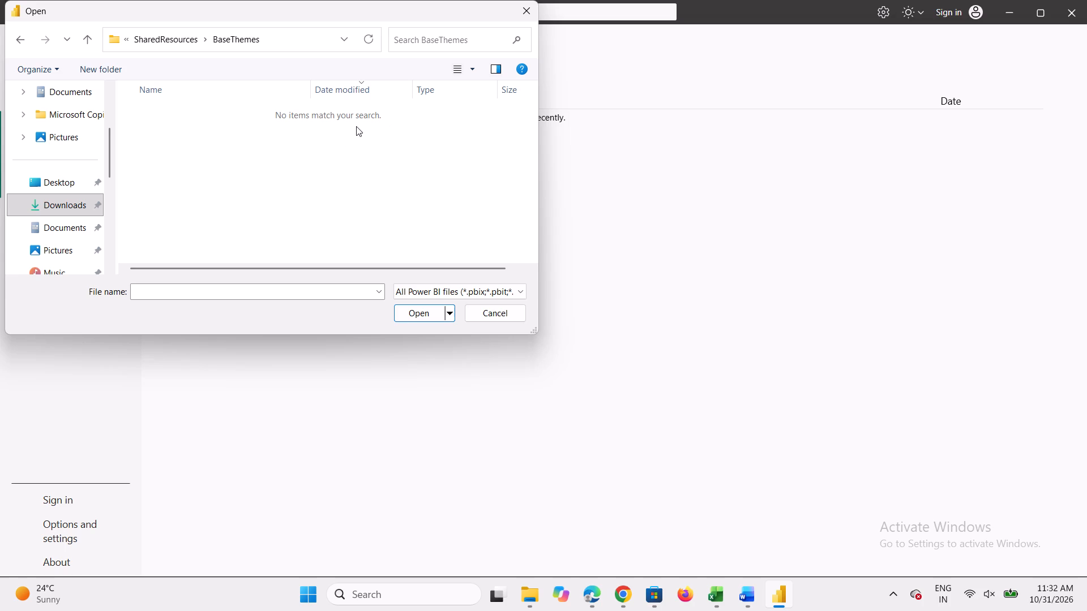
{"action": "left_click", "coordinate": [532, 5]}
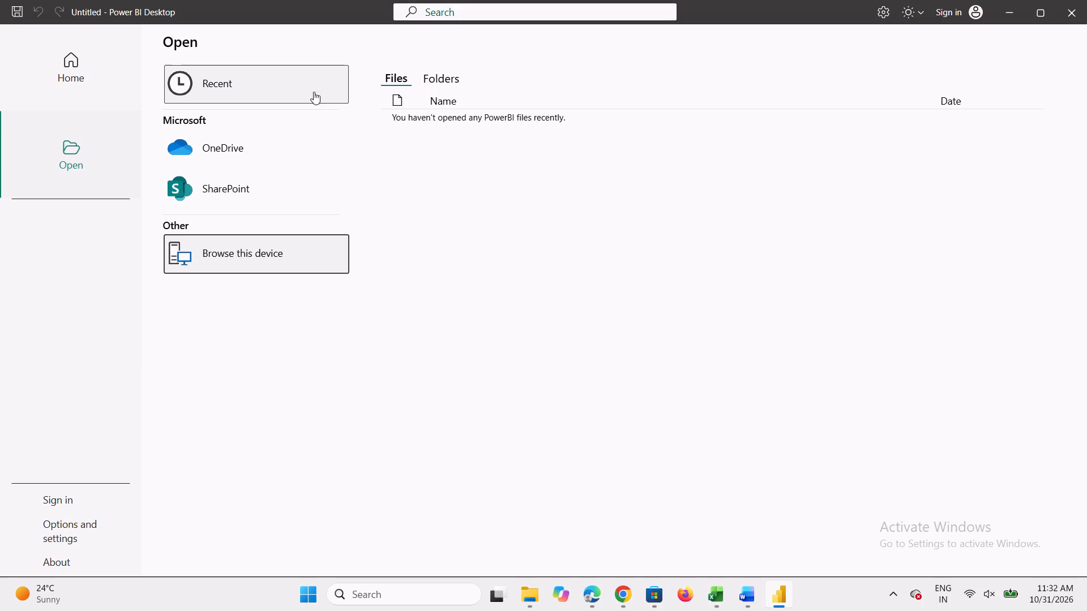
Create a blank report from the Home start page.
{"action": "left_click", "coordinate": [67, 94]}
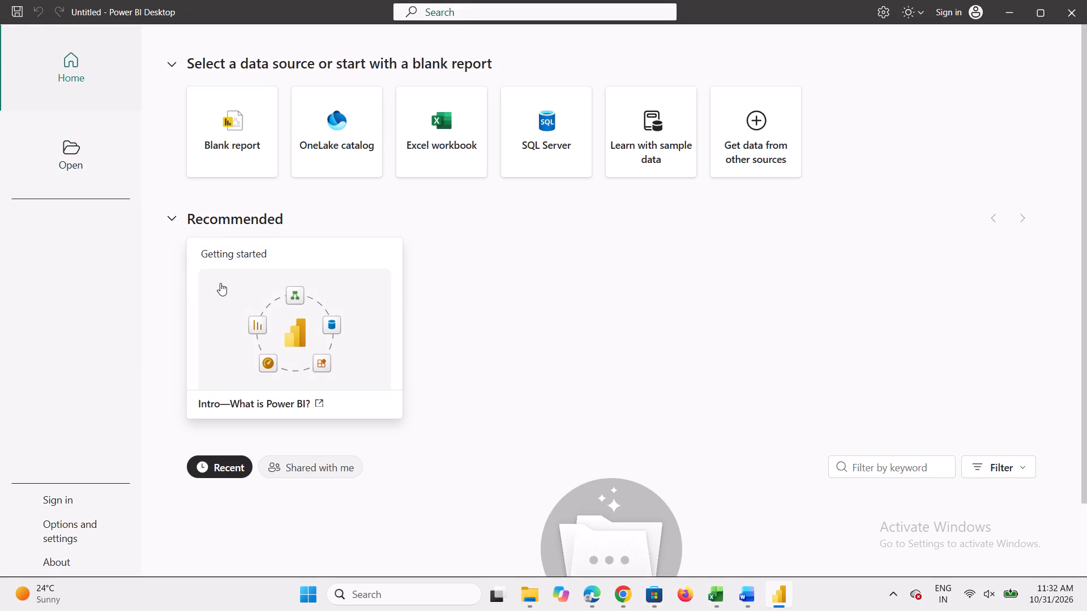
{"action": "left_click", "coordinate": [221, 162]}
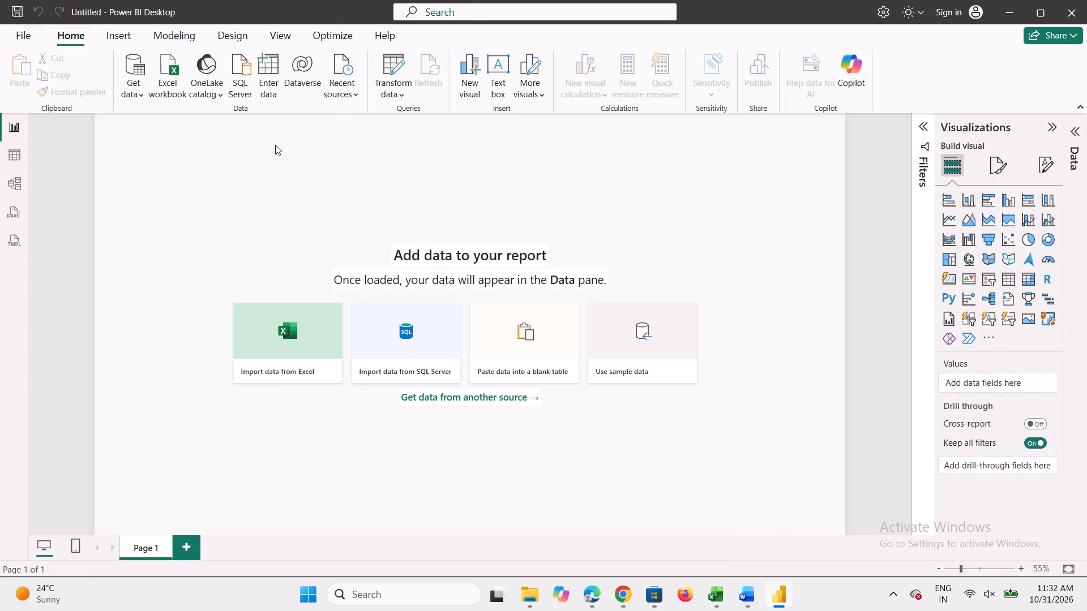
Import the Excel workbook Module 2 - JS Mart Data.xlsx from Downloads, declining the new Get Data experience.
{"action": "left_click", "coordinate": [318, 347]}
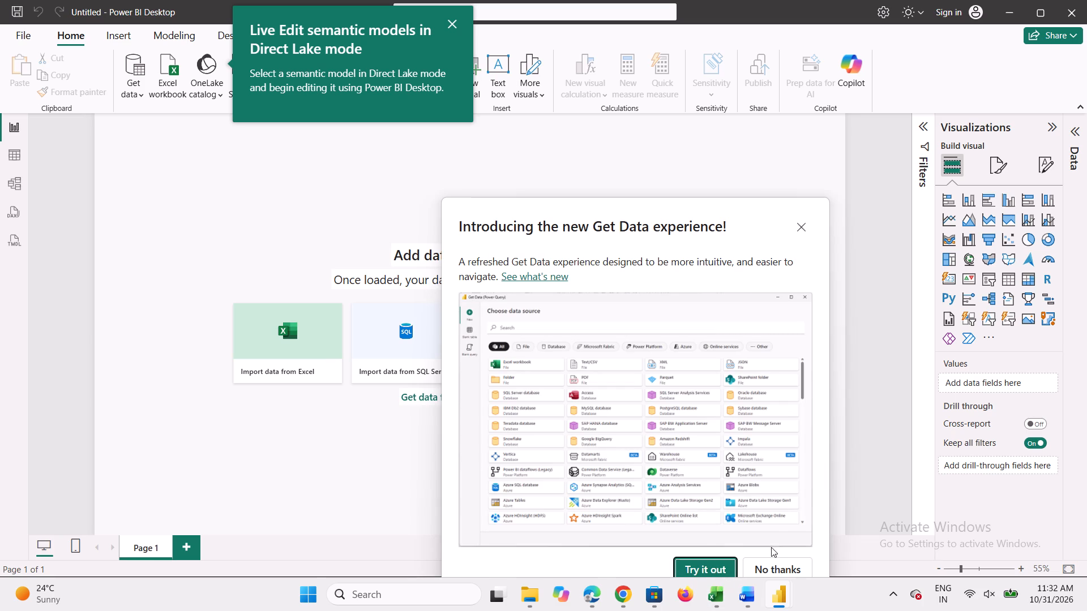
{"action": "left_click", "coordinate": [767, 563]}
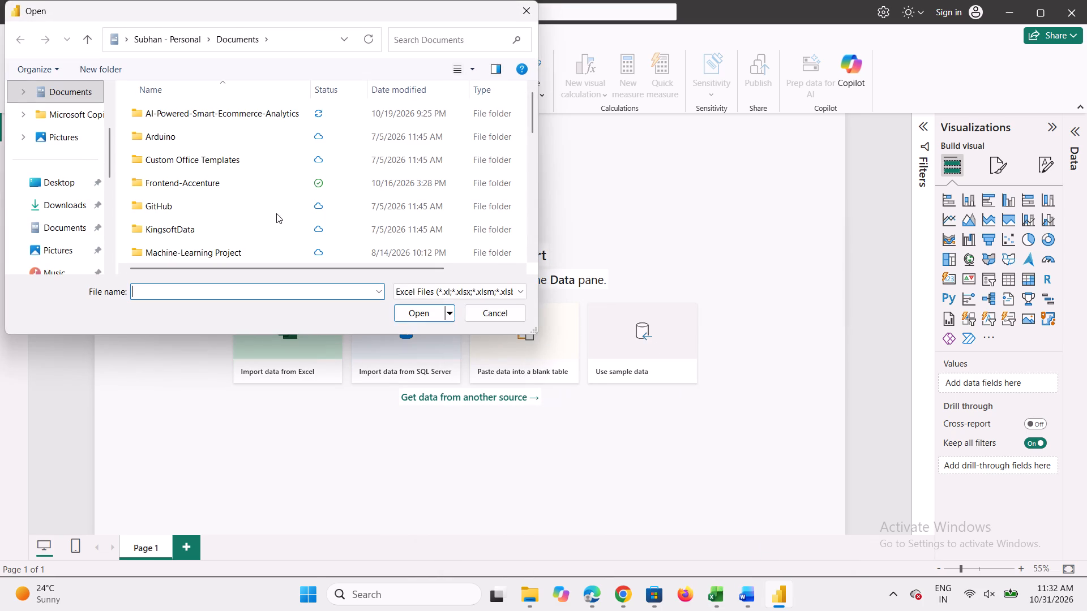
{"action": "left_click", "coordinate": [75, 184]}
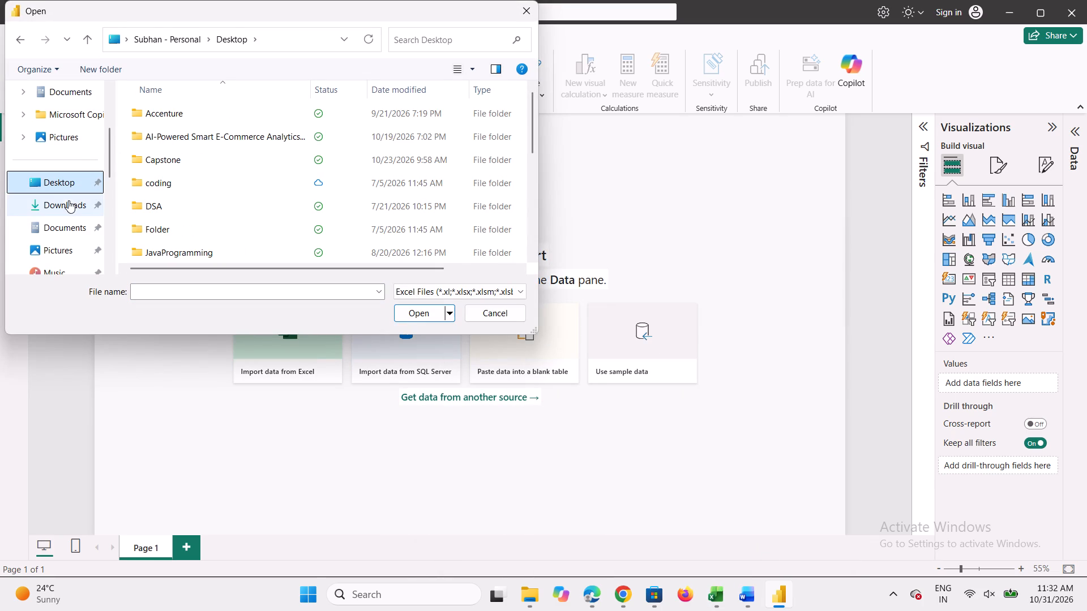
{"action": "left_click", "coordinate": [59, 201]}
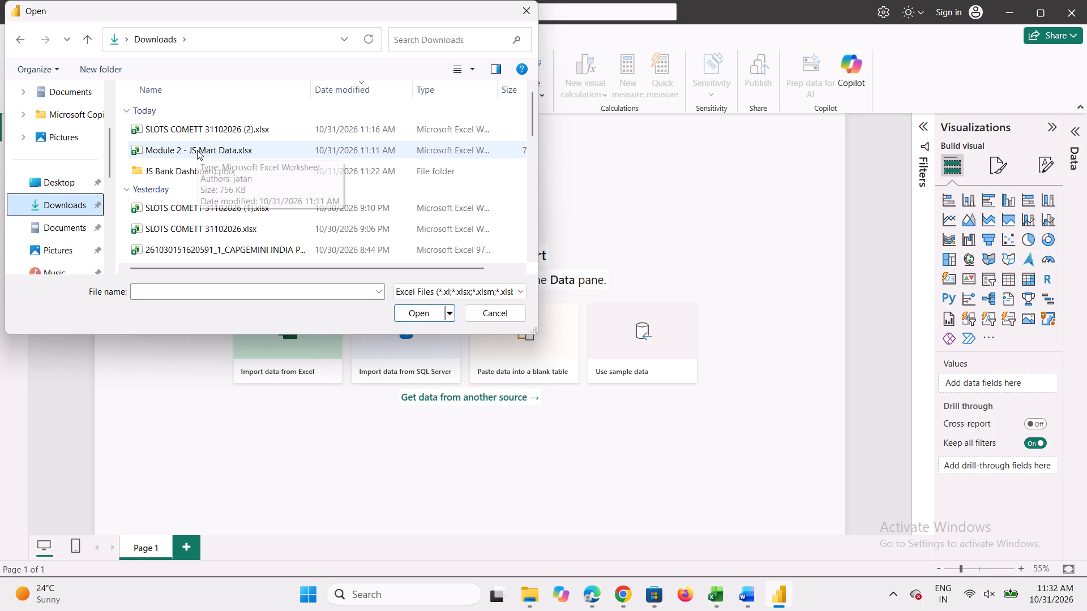
{"action": "left_click", "coordinate": [196, 149]}
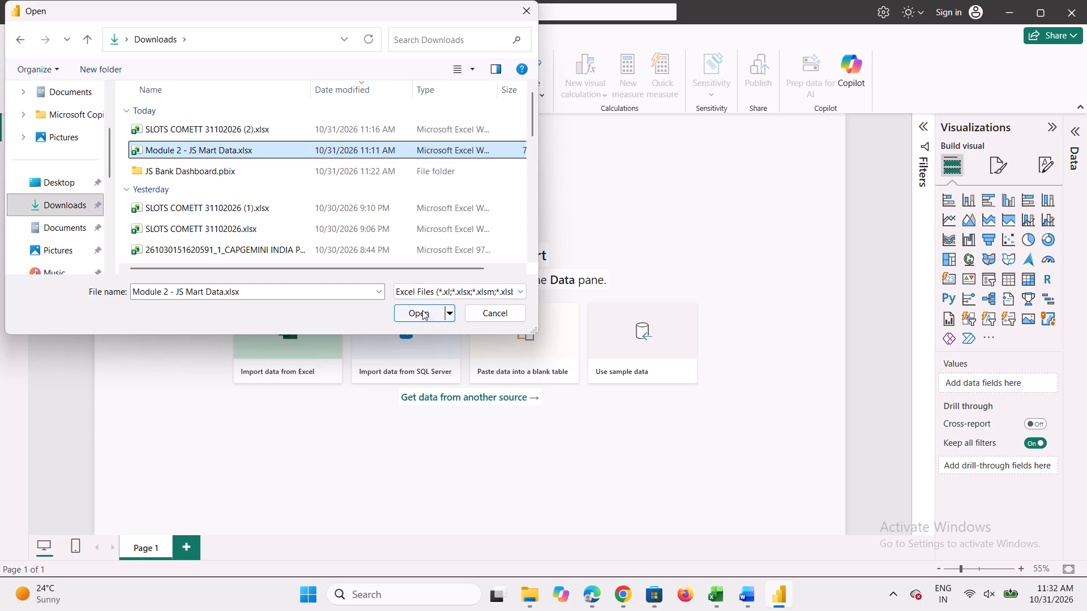
{"action": "left_click", "coordinate": [420, 309]}
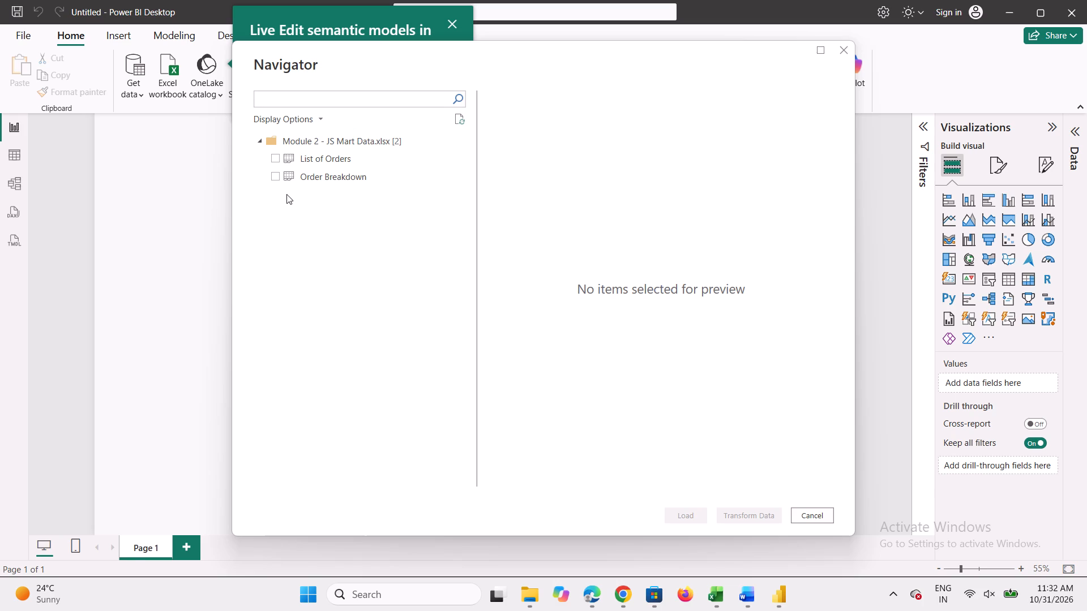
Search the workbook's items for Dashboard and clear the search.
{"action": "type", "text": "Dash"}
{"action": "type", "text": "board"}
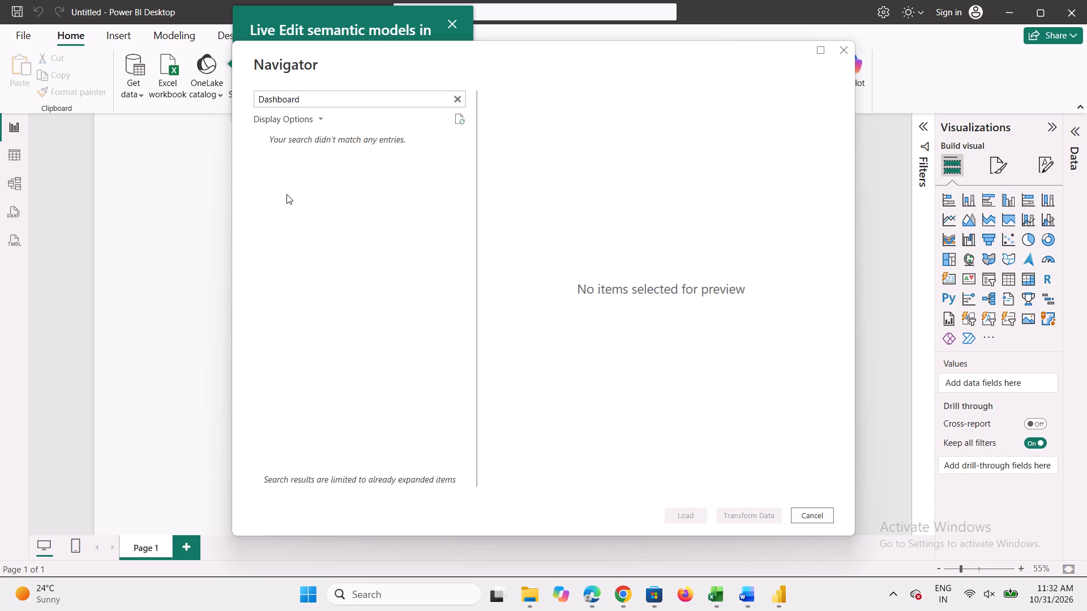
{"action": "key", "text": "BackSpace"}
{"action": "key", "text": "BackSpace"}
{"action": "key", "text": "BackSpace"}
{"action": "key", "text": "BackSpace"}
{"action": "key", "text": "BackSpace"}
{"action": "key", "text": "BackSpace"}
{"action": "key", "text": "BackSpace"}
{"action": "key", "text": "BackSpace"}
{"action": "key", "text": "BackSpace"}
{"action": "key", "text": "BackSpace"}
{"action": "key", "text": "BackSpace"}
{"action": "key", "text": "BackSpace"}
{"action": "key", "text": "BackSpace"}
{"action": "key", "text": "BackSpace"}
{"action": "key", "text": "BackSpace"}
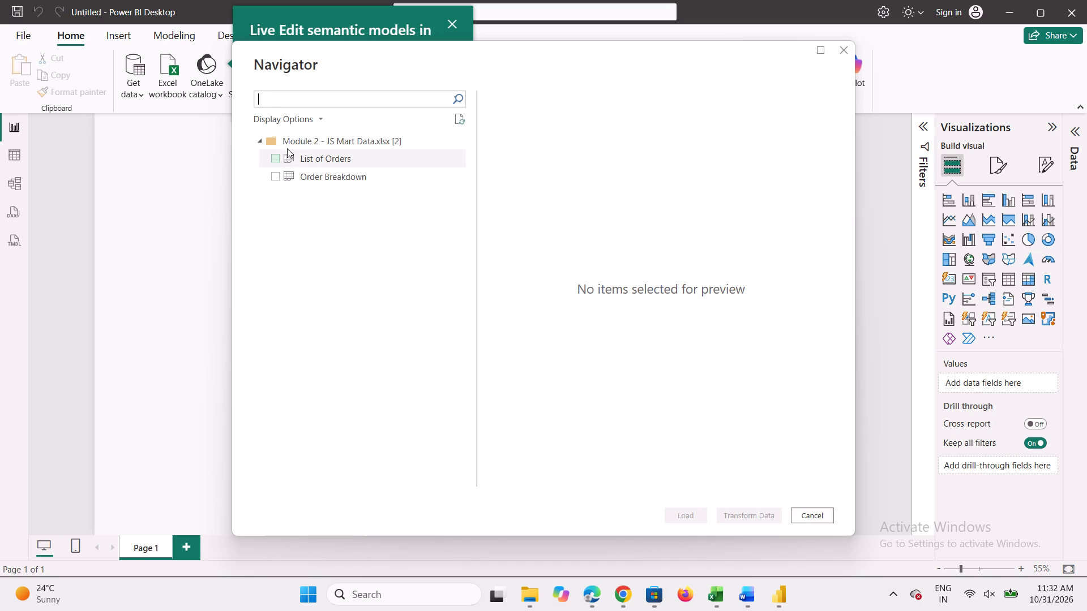
Select the List of Orders and Order Breakdown tables for import and look through the Order Breakdown preview.
{"action": "left_click", "coordinate": [273, 161]}
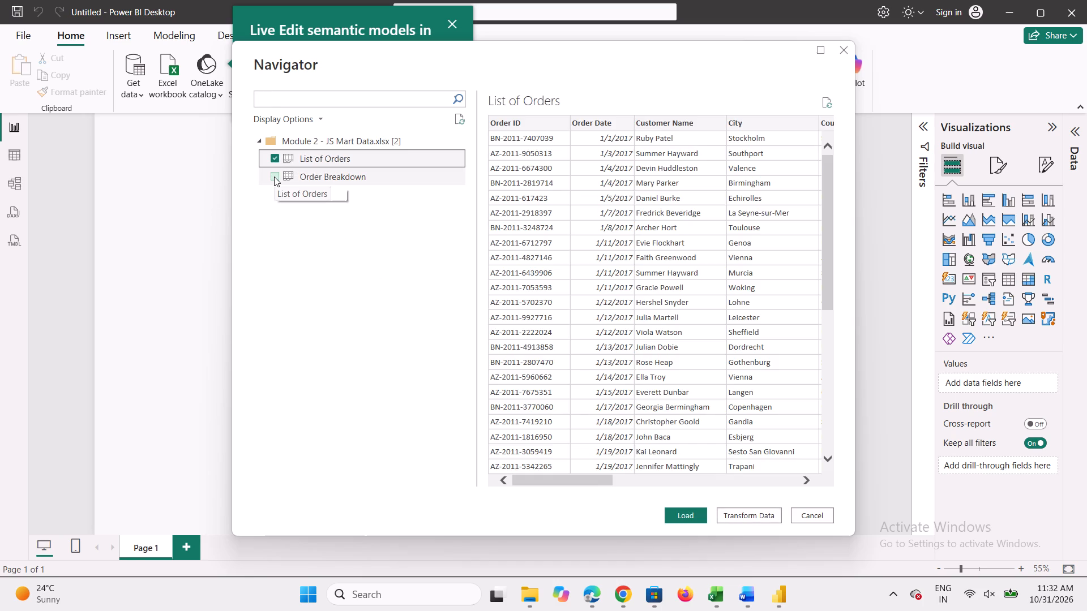
{"action": "left_click", "coordinate": [273, 180]}
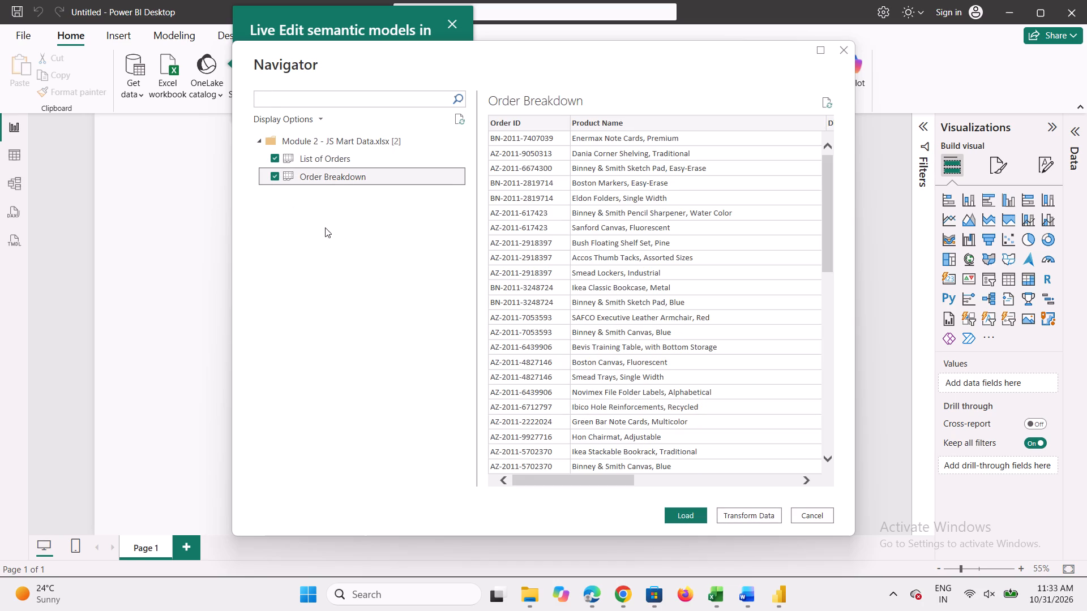
{"action": "left_click_drag", "start_coordinate": [832, 188], "coordinate": [854, 389]}
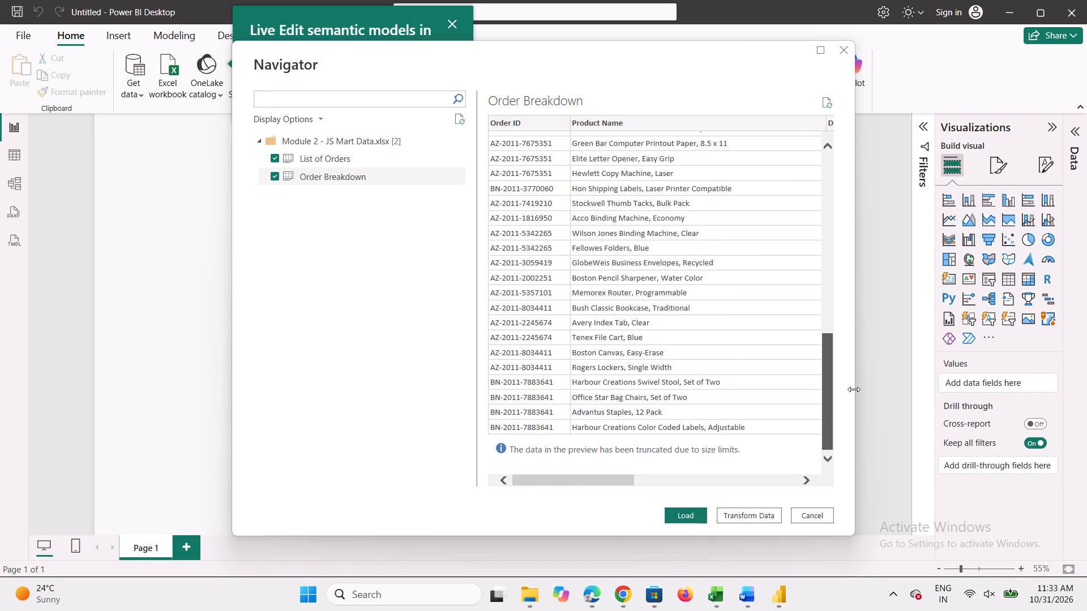
{"action": "left_click_drag", "start_coordinate": [854, 389], "coordinate": [842, 399]}
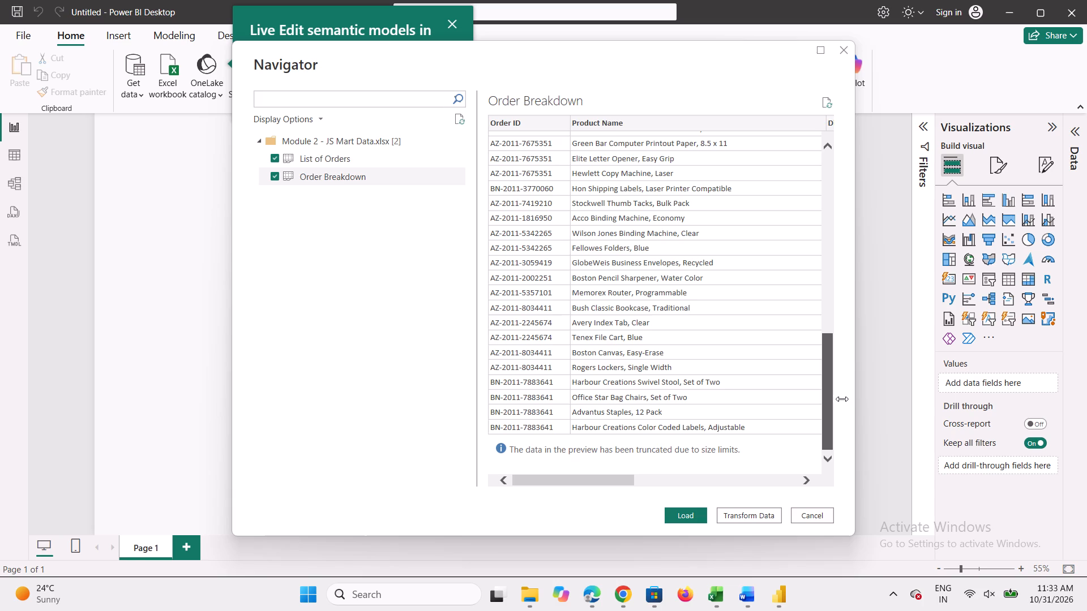
{"action": "left_click_drag", "start_coordinate": [842, 399], "coordinate": [827, 1]}
{"action": "left_click", "coordinate": [827, 1]}
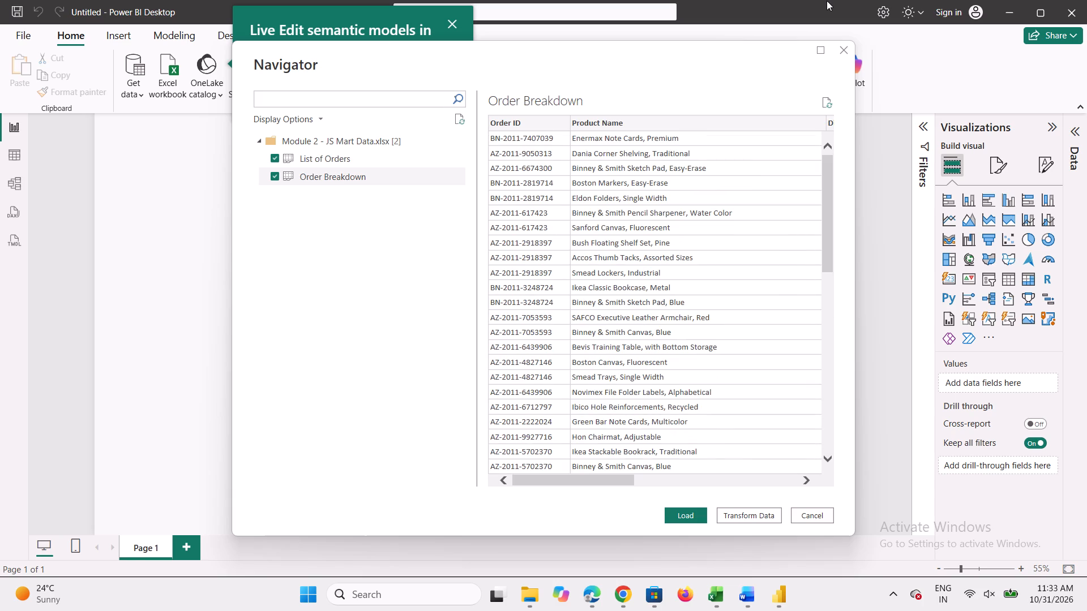
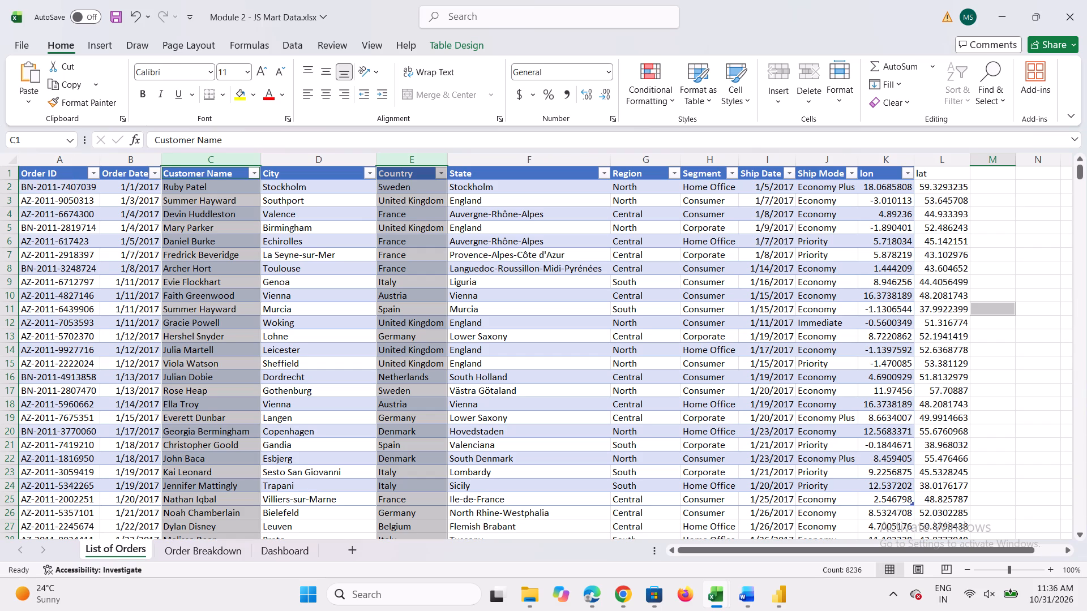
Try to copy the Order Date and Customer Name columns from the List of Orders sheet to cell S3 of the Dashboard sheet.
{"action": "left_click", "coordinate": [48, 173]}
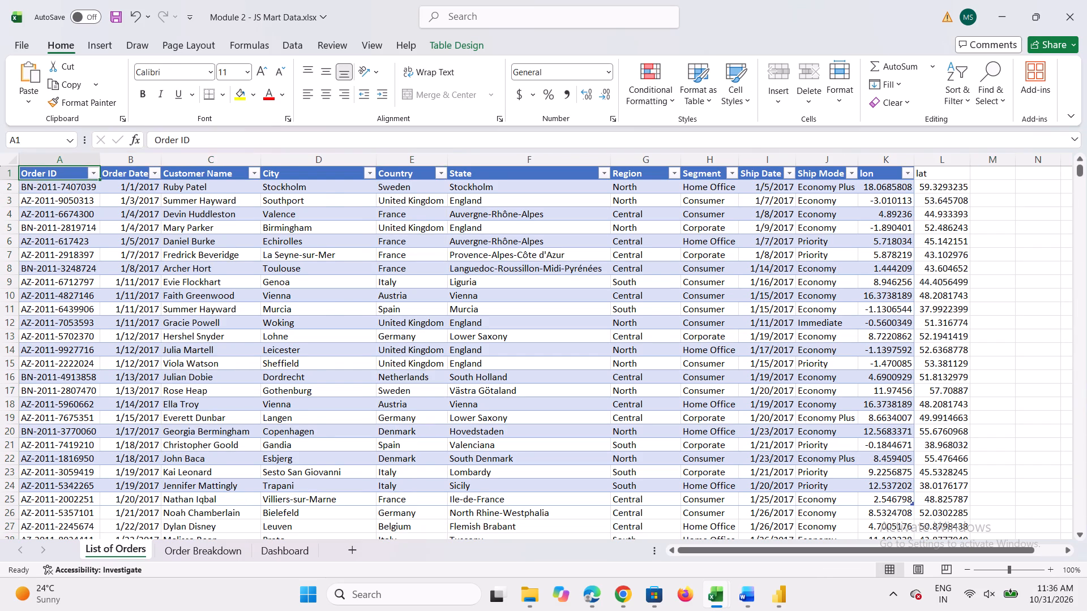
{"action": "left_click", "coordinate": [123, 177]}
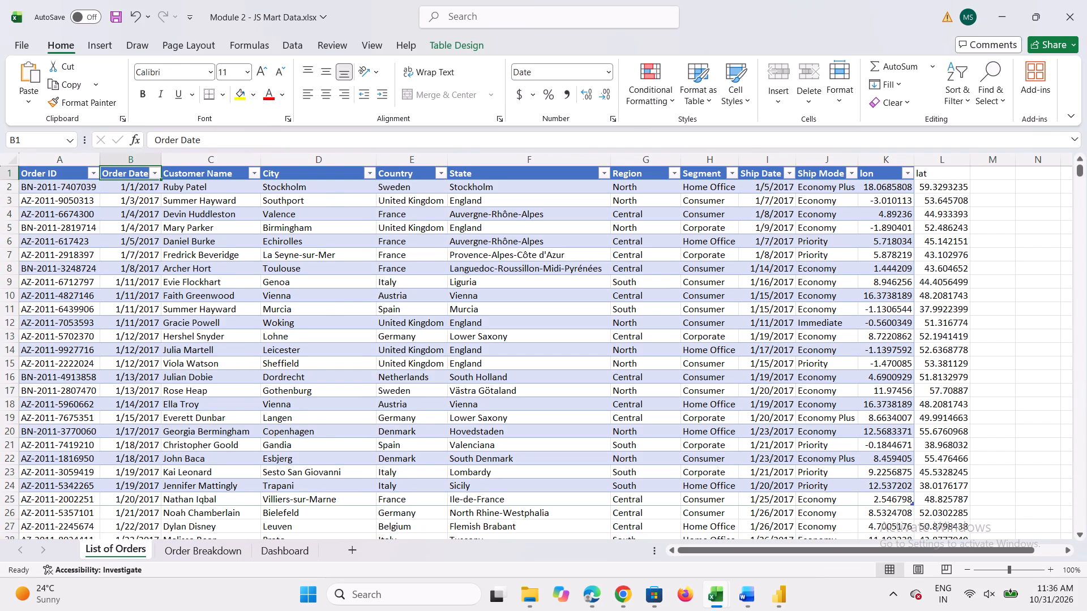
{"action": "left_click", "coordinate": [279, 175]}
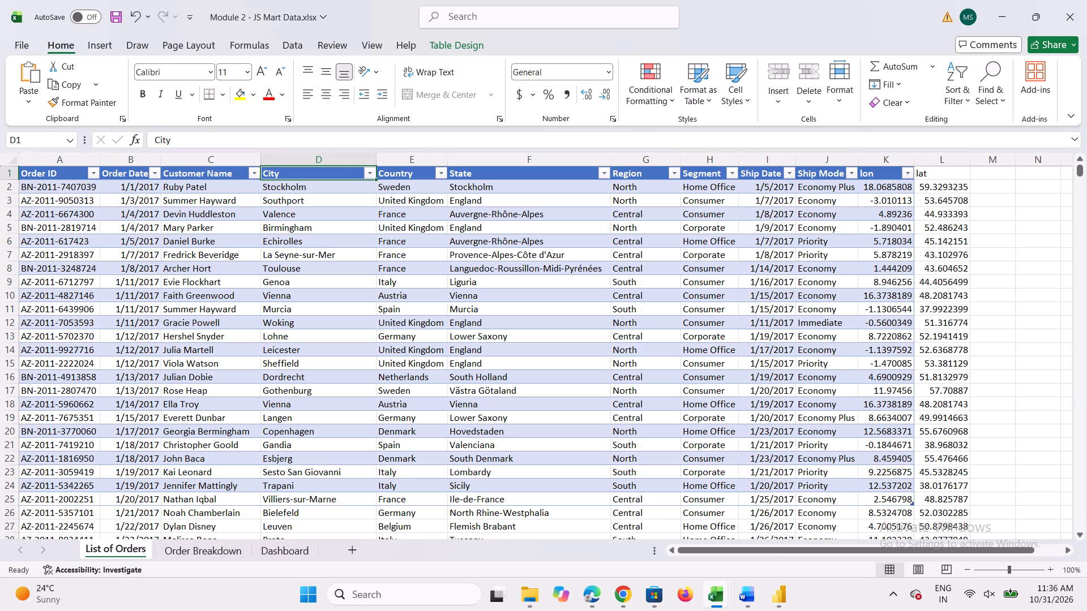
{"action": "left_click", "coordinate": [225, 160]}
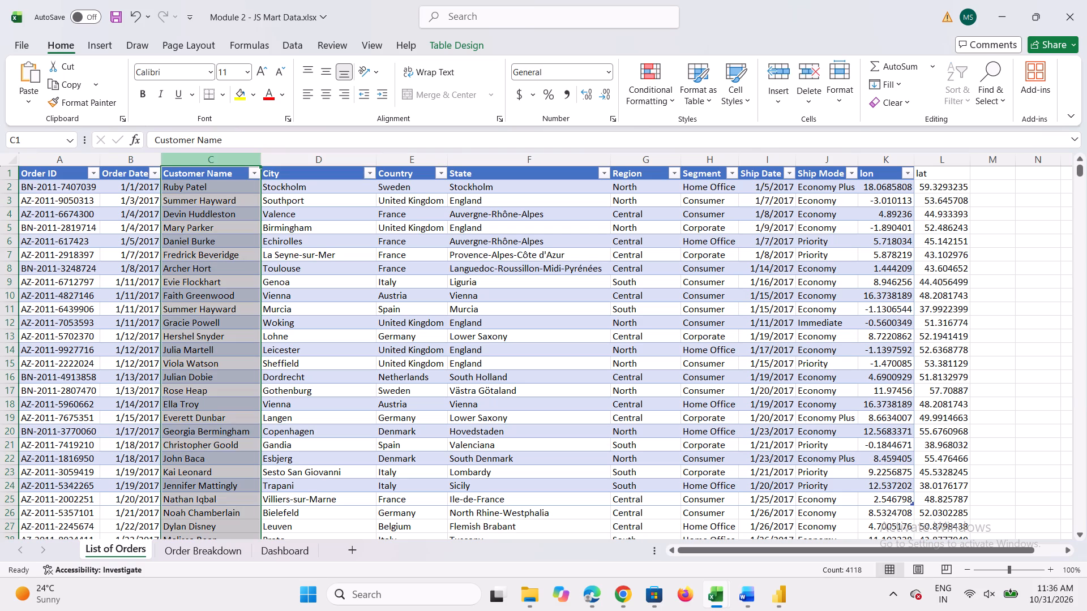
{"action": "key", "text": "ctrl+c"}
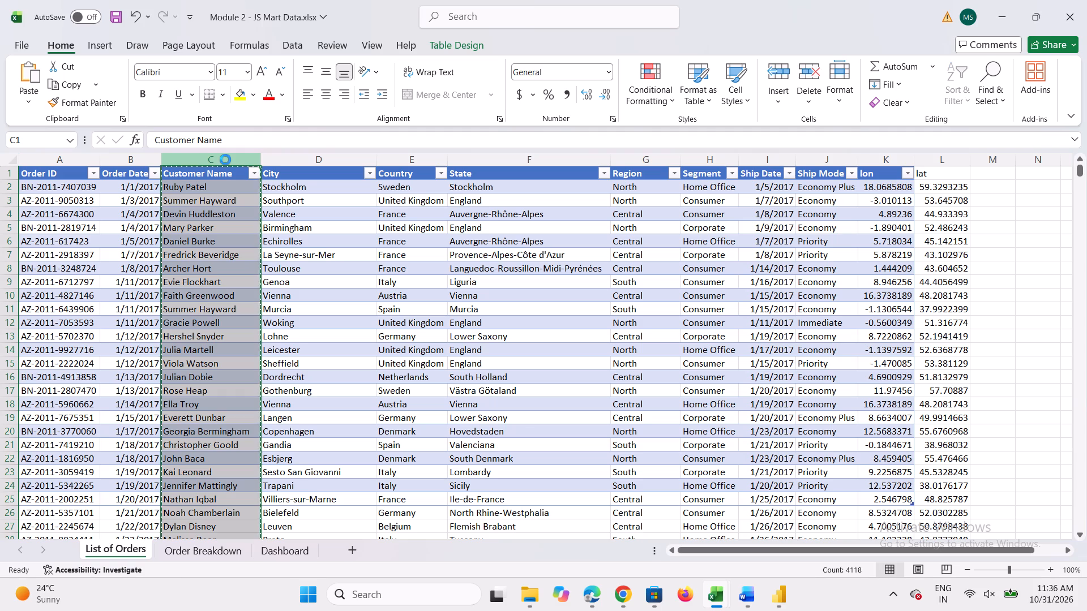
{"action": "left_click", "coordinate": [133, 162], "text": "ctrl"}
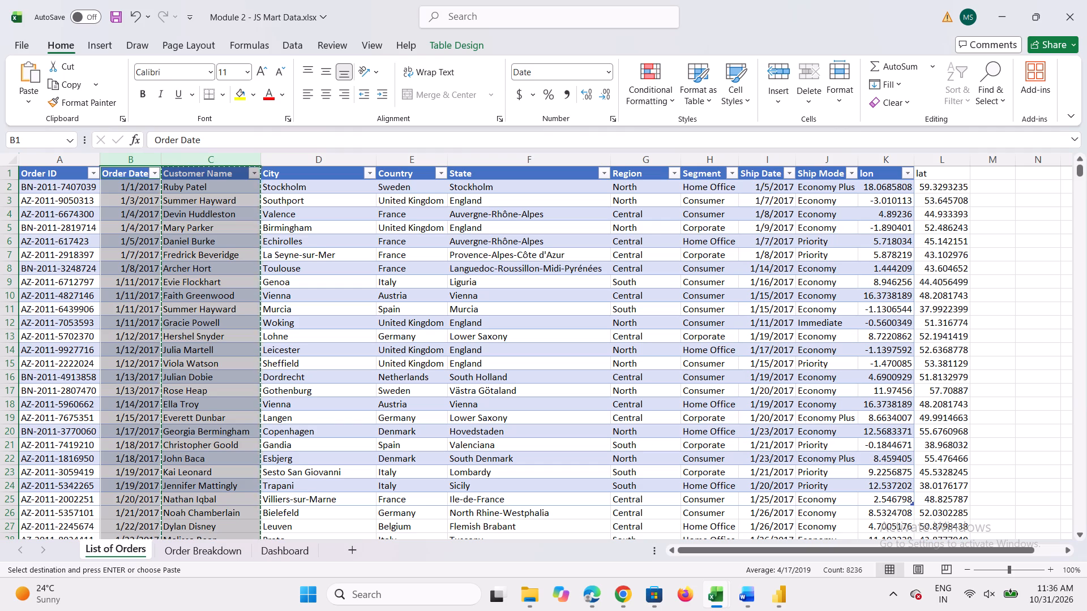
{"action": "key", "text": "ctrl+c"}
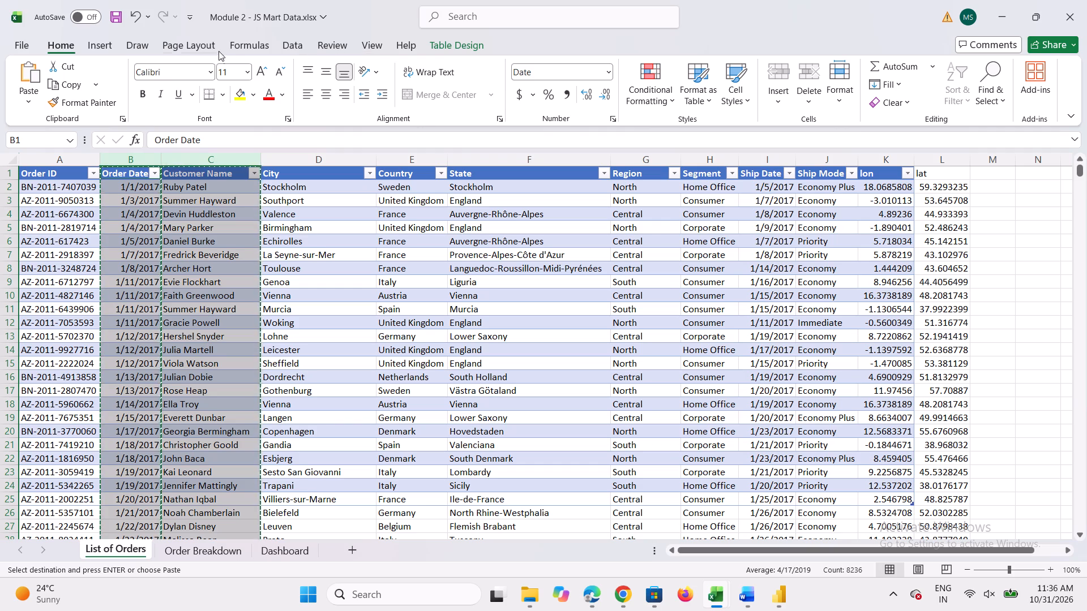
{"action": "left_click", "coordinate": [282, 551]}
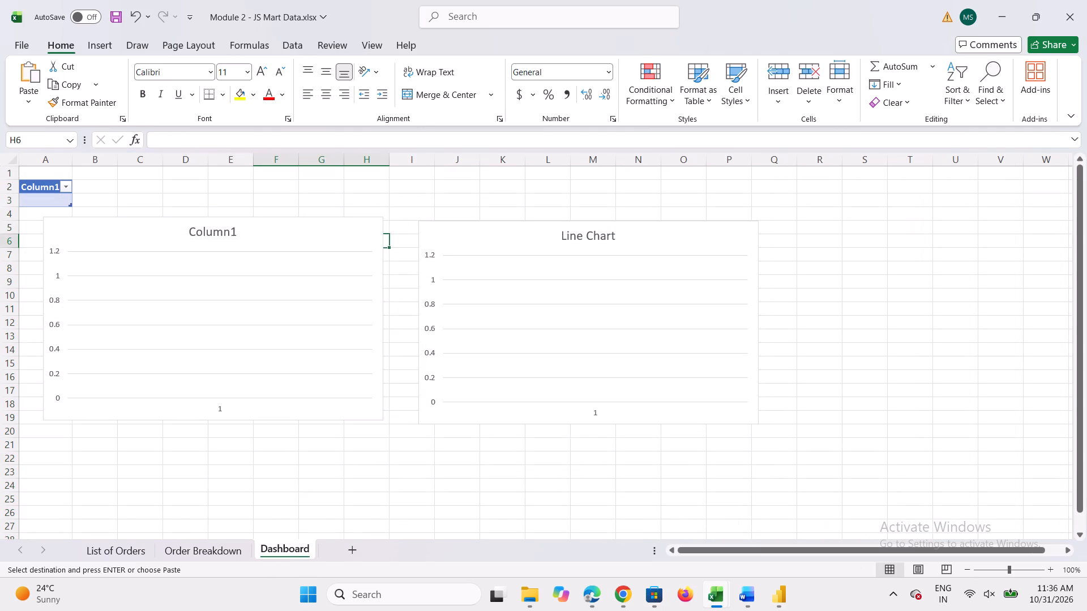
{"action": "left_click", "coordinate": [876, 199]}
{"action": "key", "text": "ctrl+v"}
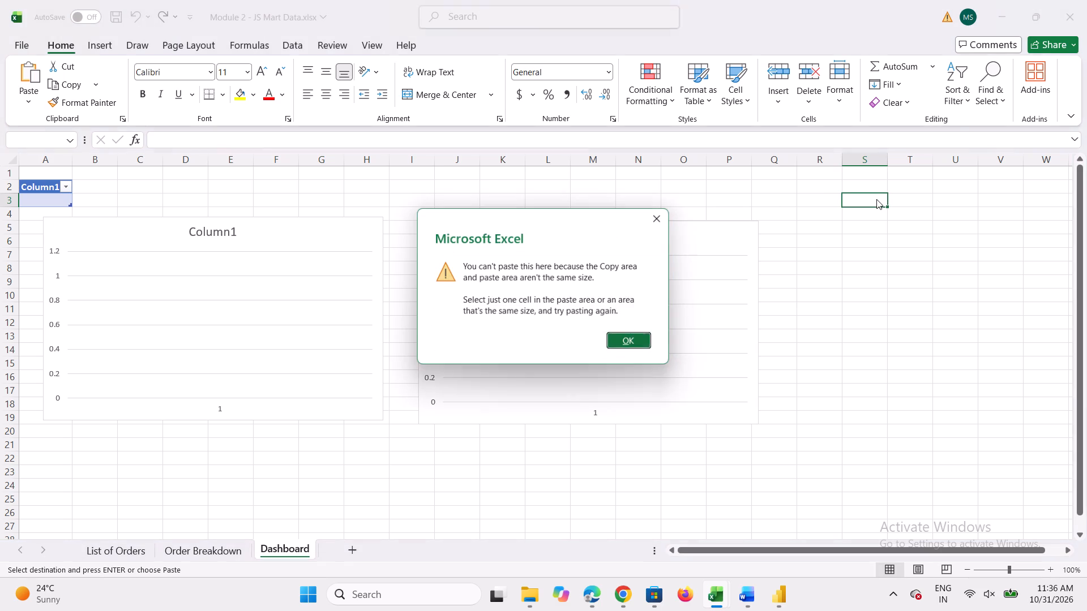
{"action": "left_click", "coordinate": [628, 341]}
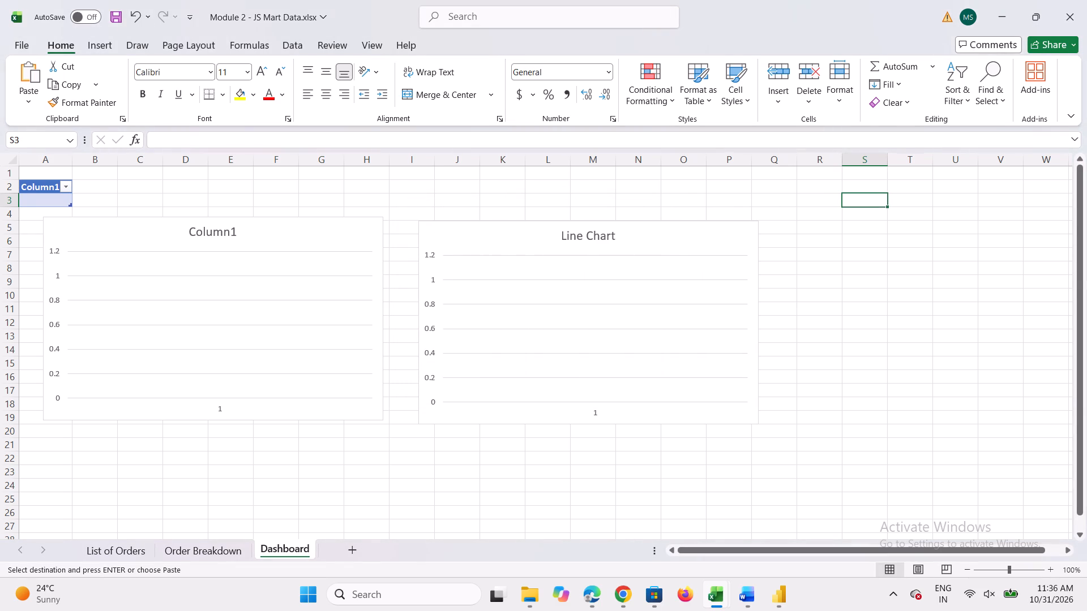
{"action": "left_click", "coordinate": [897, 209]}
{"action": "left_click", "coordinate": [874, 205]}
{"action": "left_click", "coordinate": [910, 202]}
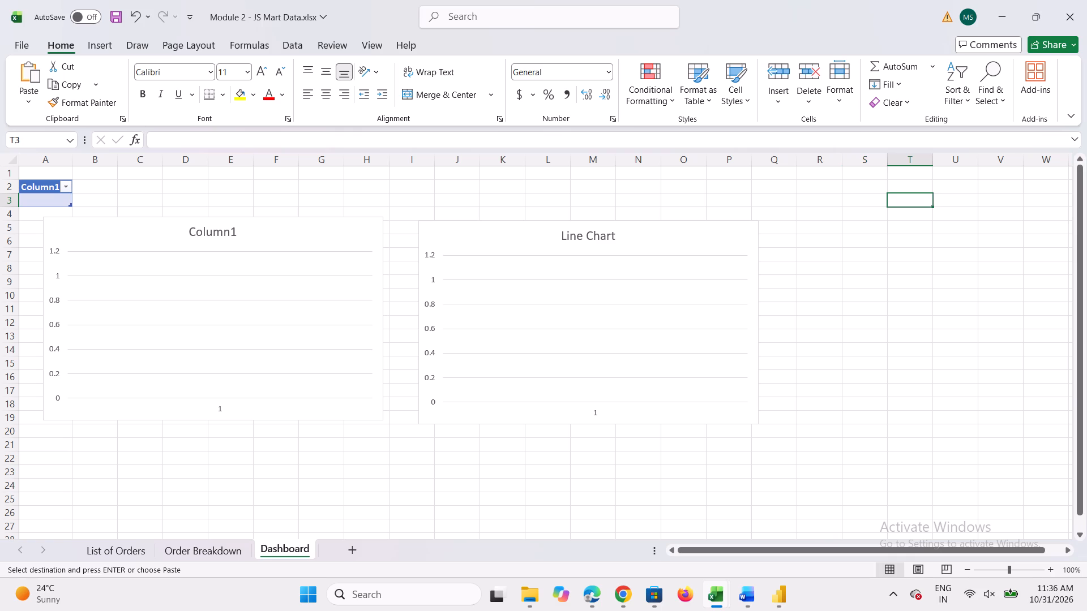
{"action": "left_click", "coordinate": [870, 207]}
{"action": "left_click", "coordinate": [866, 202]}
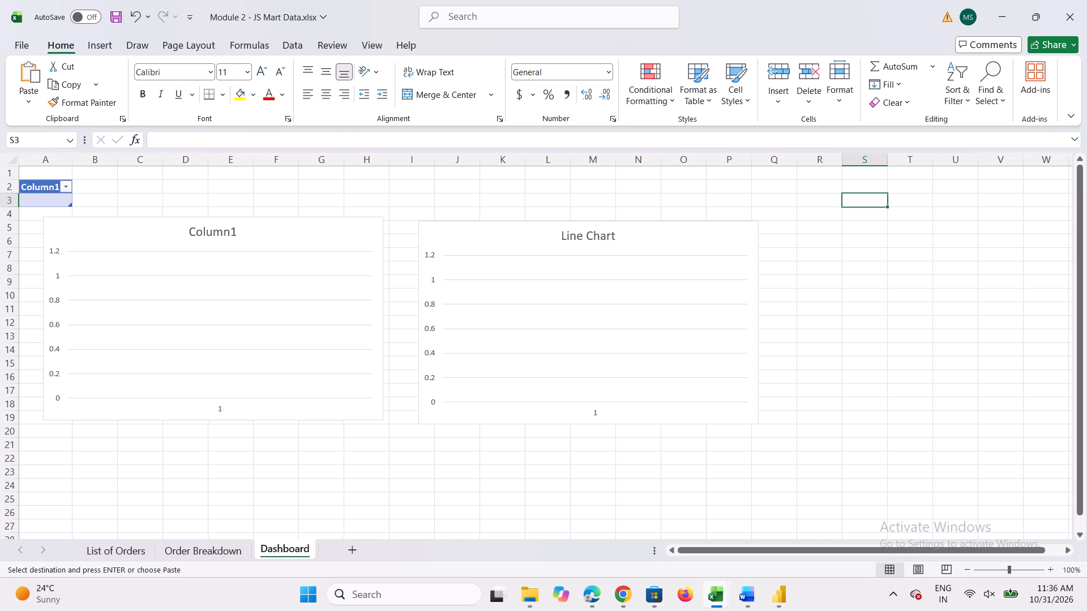
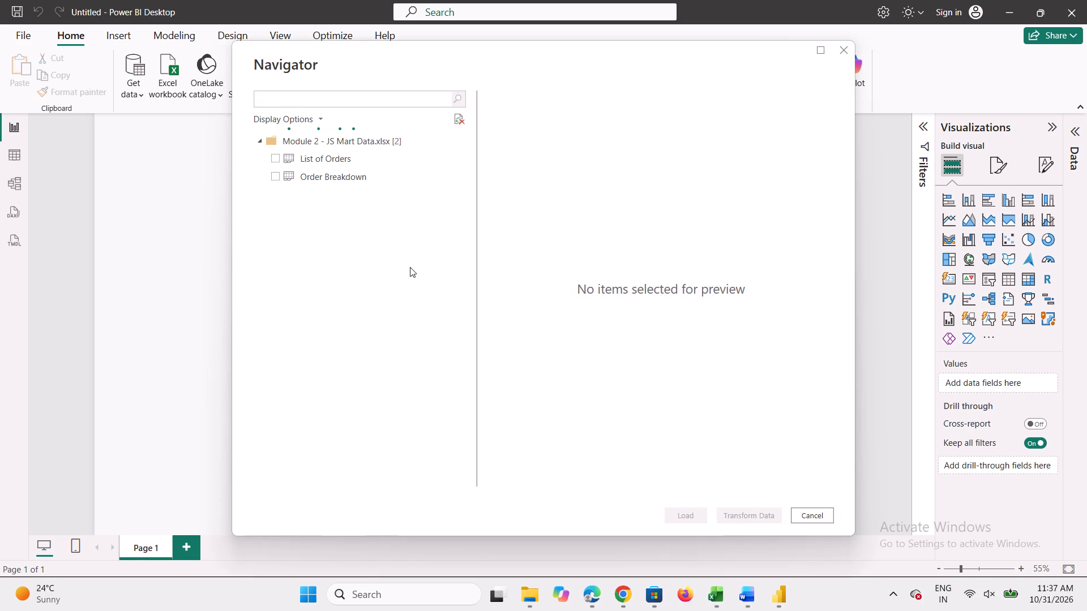
Select the List of Orders and Order Breakdown tables from Module 2 - JS Mart Data.xlsx for import.
{"action": "left_click", "coordinate": [277, 157]}
{"action": "left_click", "coordinate": [274, 171]}
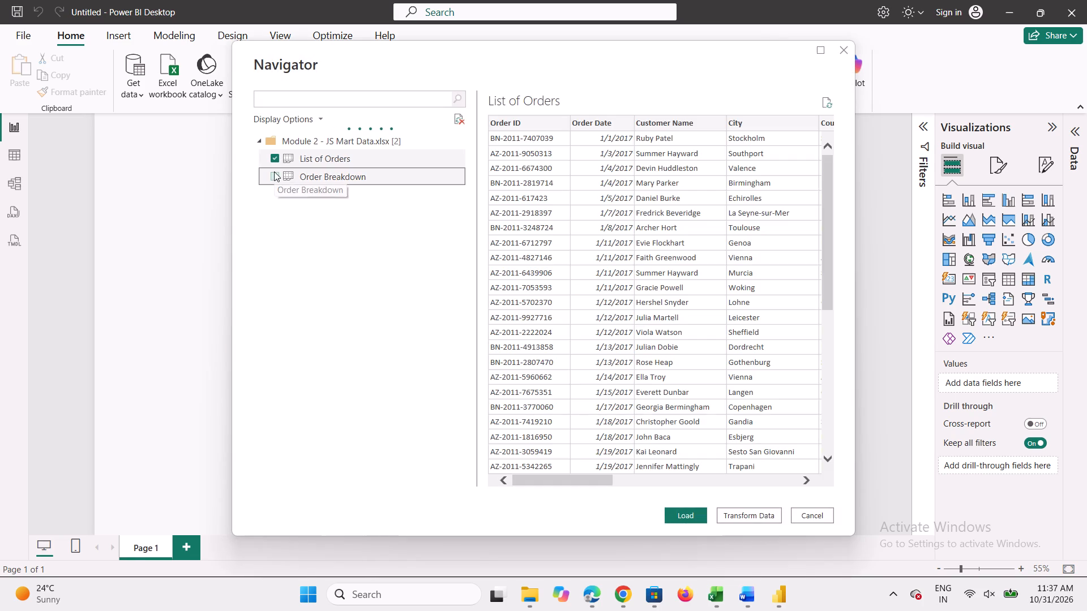
{"action": "left_click", "coordinate": [271, 176]}
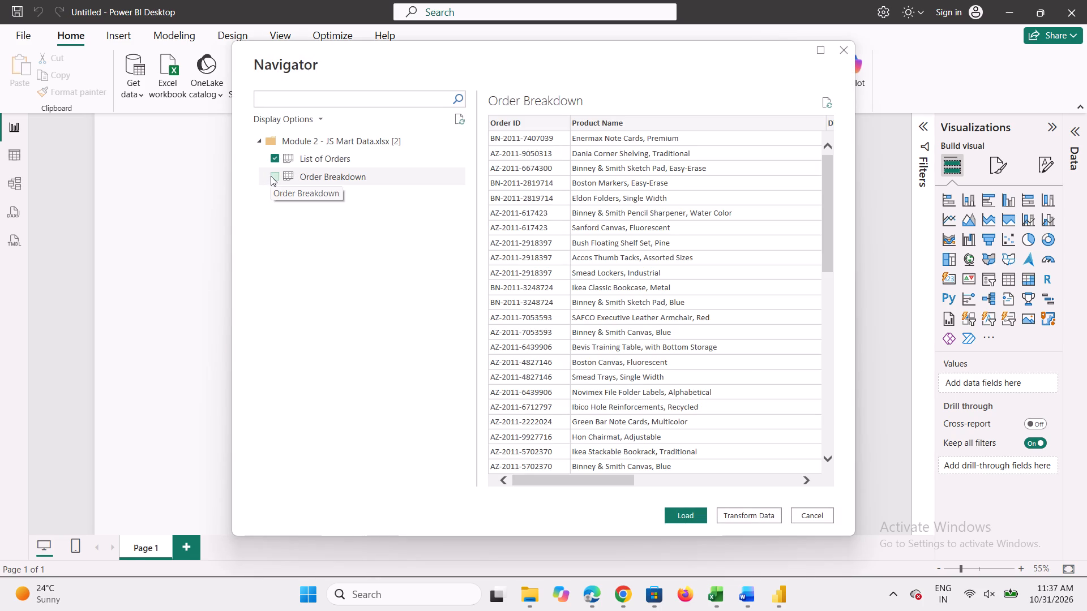
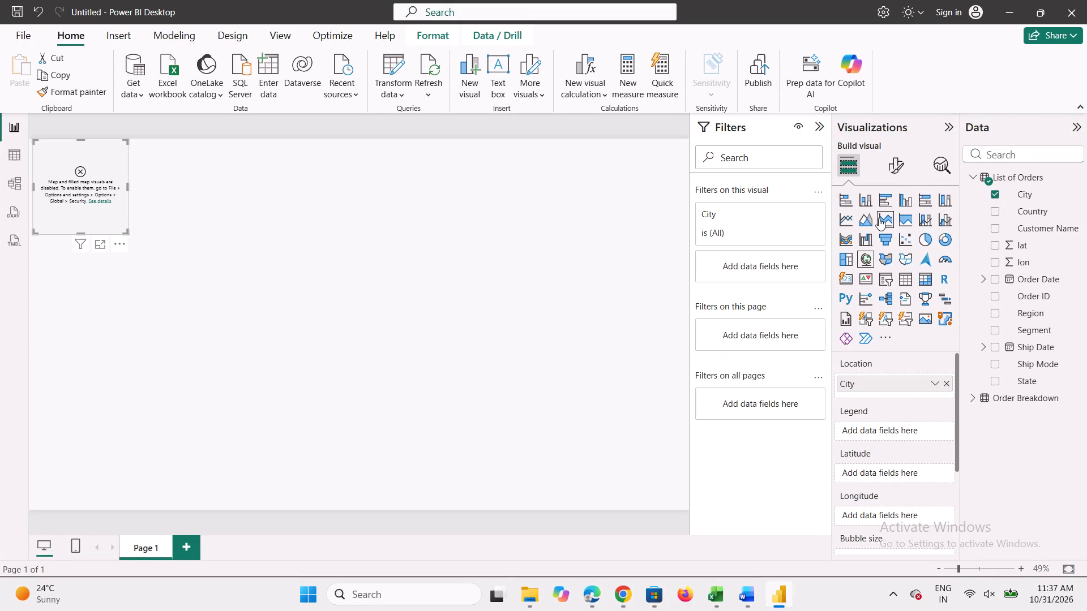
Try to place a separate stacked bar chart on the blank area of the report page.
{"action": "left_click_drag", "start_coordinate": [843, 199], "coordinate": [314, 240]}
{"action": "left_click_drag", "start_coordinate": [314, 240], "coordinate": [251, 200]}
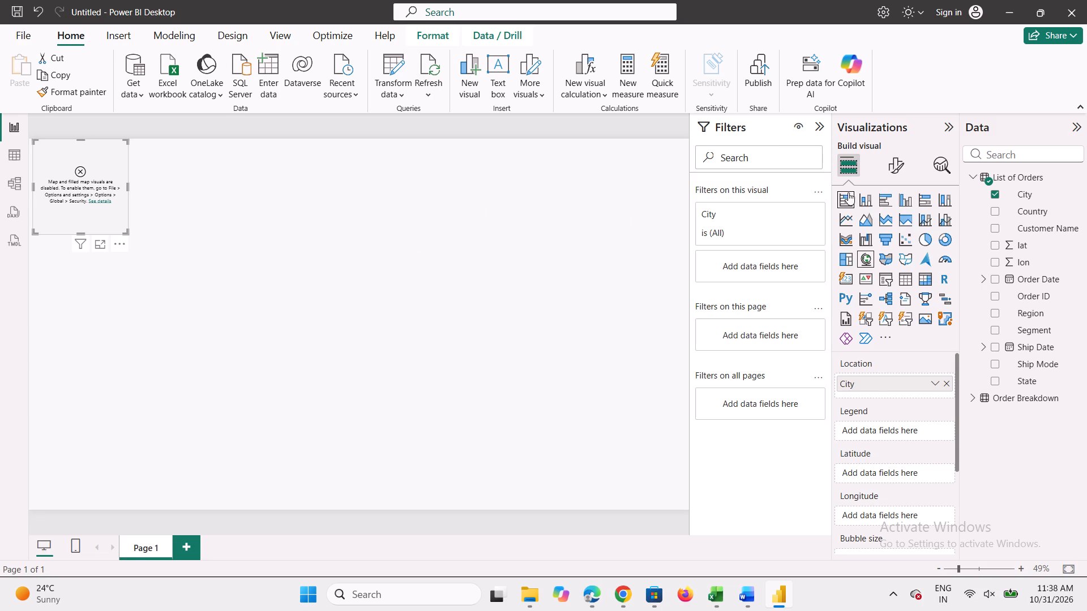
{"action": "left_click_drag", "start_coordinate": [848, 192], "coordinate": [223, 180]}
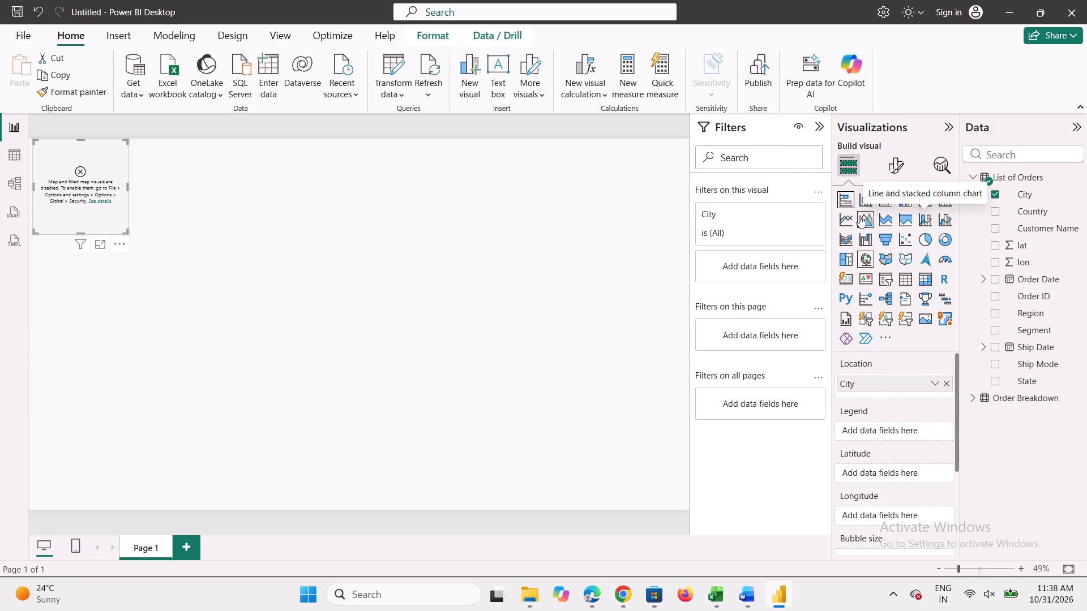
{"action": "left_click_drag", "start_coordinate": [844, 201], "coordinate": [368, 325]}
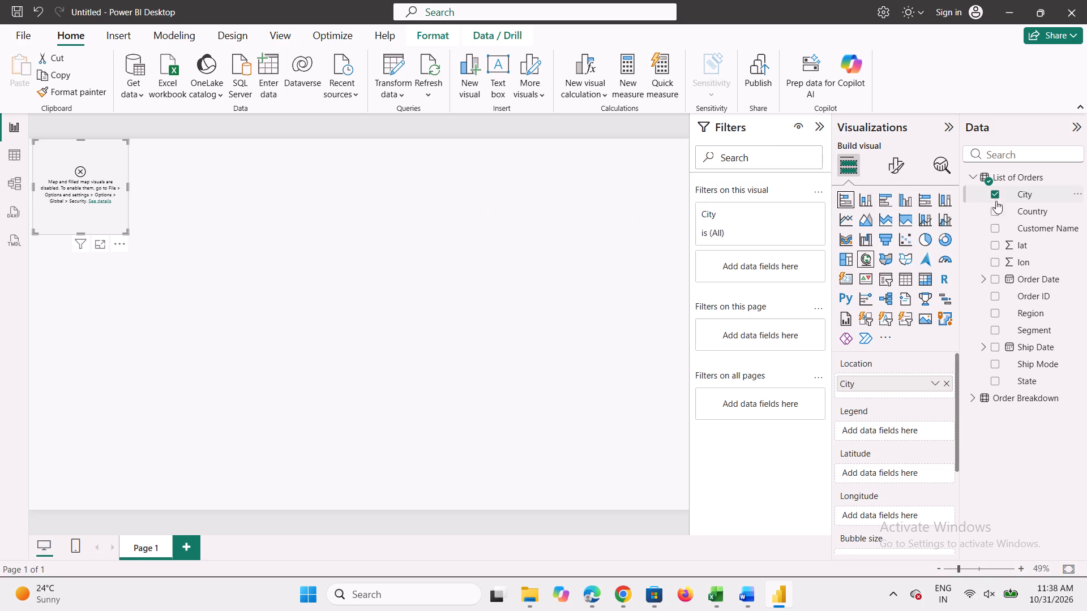
Add the Country field from List of Orders to the existing City map visual.
{"action": "left_click", "coordinate": [998, 213]}
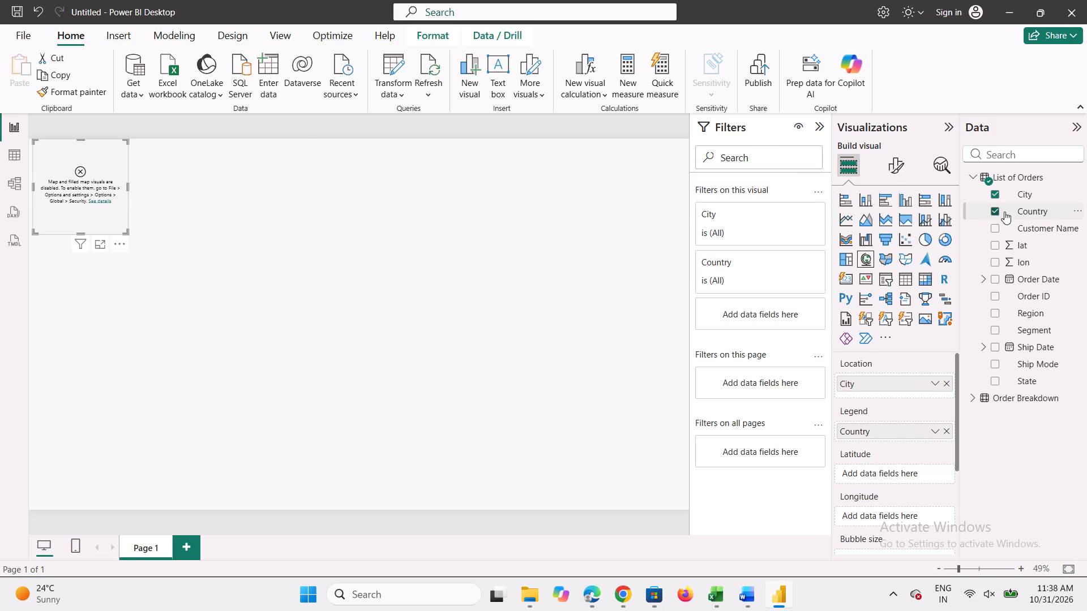
Create a second visual from the City field and place it beside the first map on the report page.
{"action": "left_click_drag", "start_coordinate": [1023, 191], "coordinate": [308, 289]}
{"action": "left_click_drag", "start_coordinate": [308, 289], "coordinate": [305, 282]}
{"action": "left_click_drag", "start_coordinate": [363, 319], "coordinate": [127, 183]}
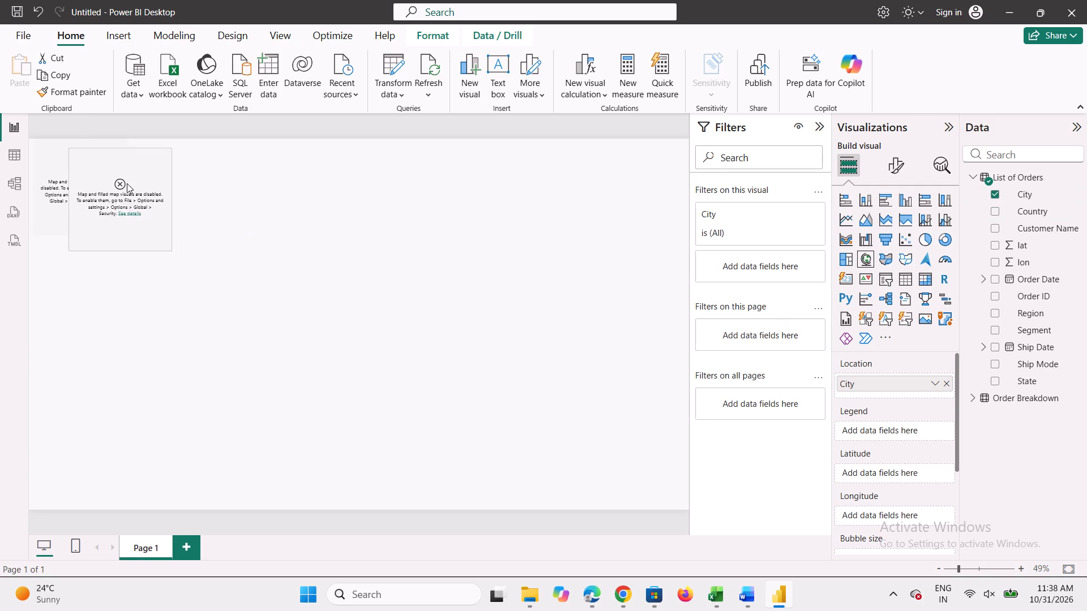
{"action": "left_click_drag", "start_coordinate": [127, 183], "coordinate": [287, 196]}
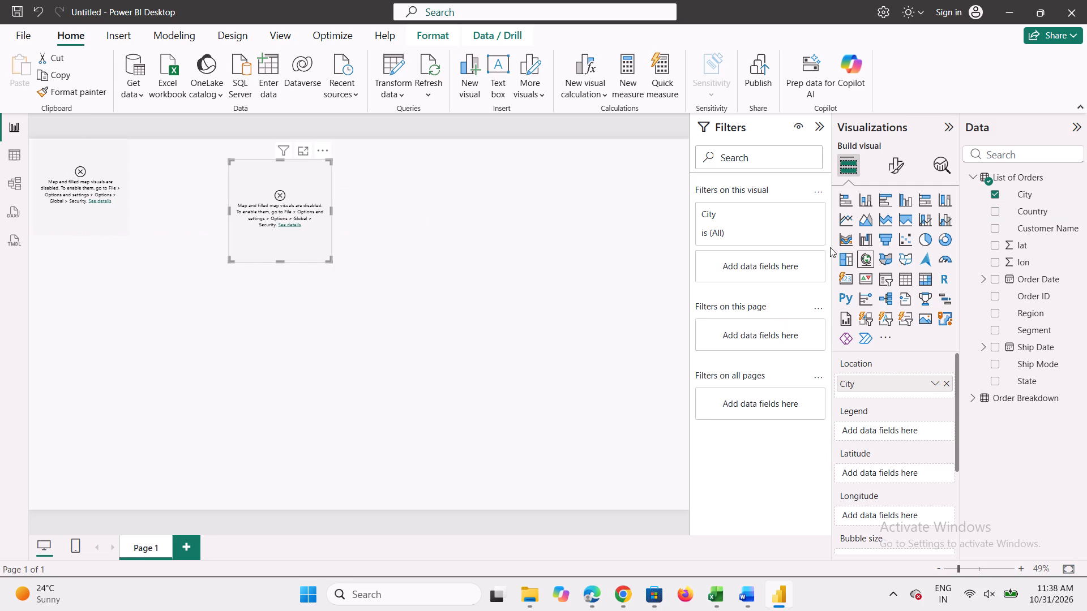
Add State, Ship Mode, Ship Date, Segment, Region and Order ID from List of Orders to the second City visual.
{"action": "left_click", "coordinate": [995, 381]}
{"action": "left_click", "coordinate": [991, 364]}
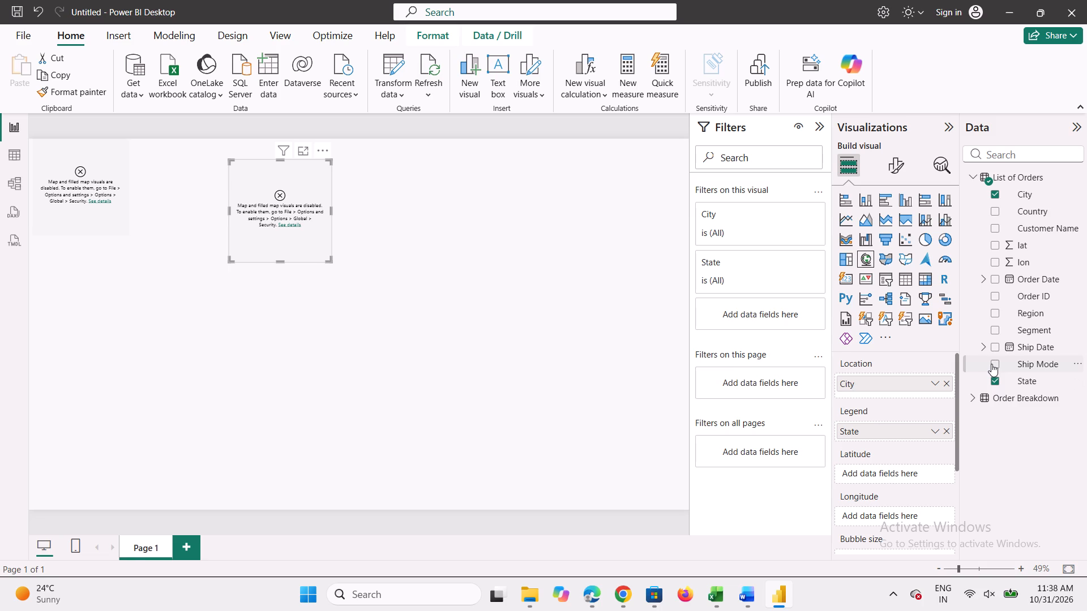
{"action": "left_click", "coordinate": [995, 348]}
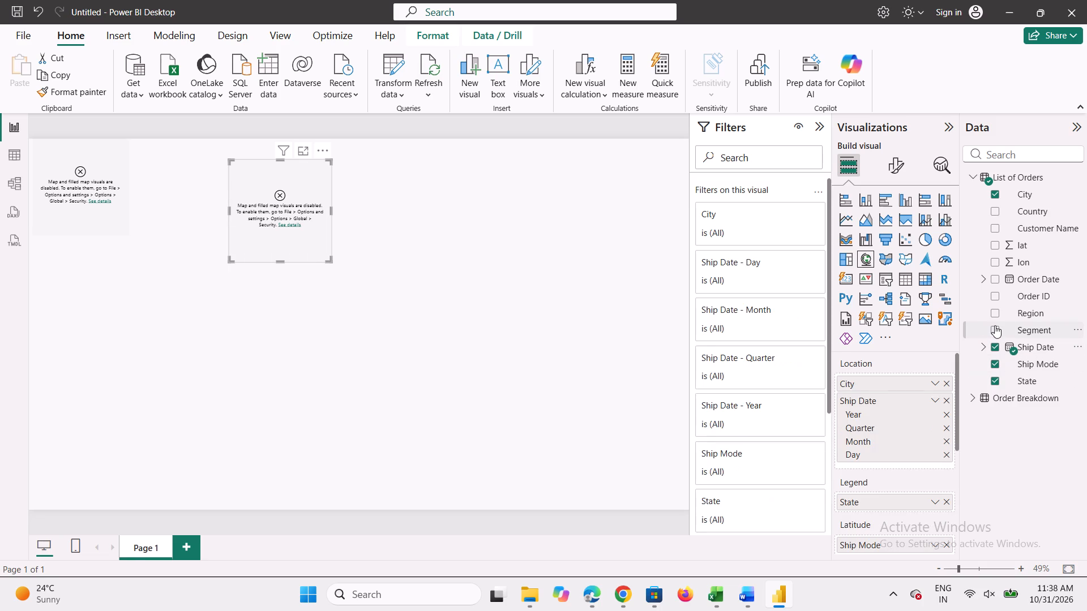
{"action": "left_click", "coordinate": [994, 328]}
{"action": "left_click", "coordinate": [992, 312]}
{"action": "left_click", "coordinate": [995, 297]}
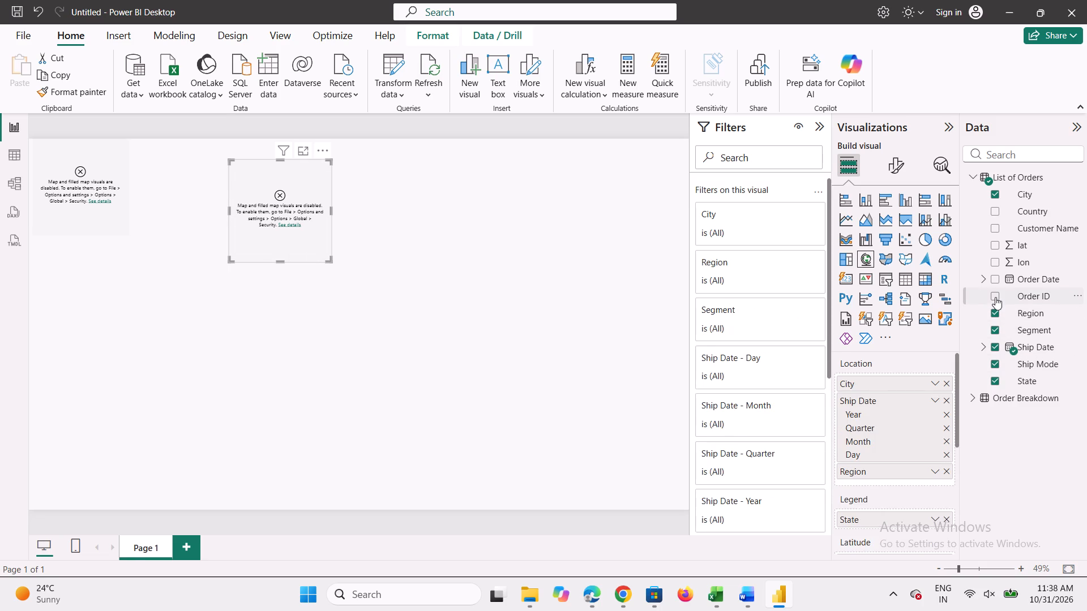
{"action": "left_click", "coordinate": [990, 279]}
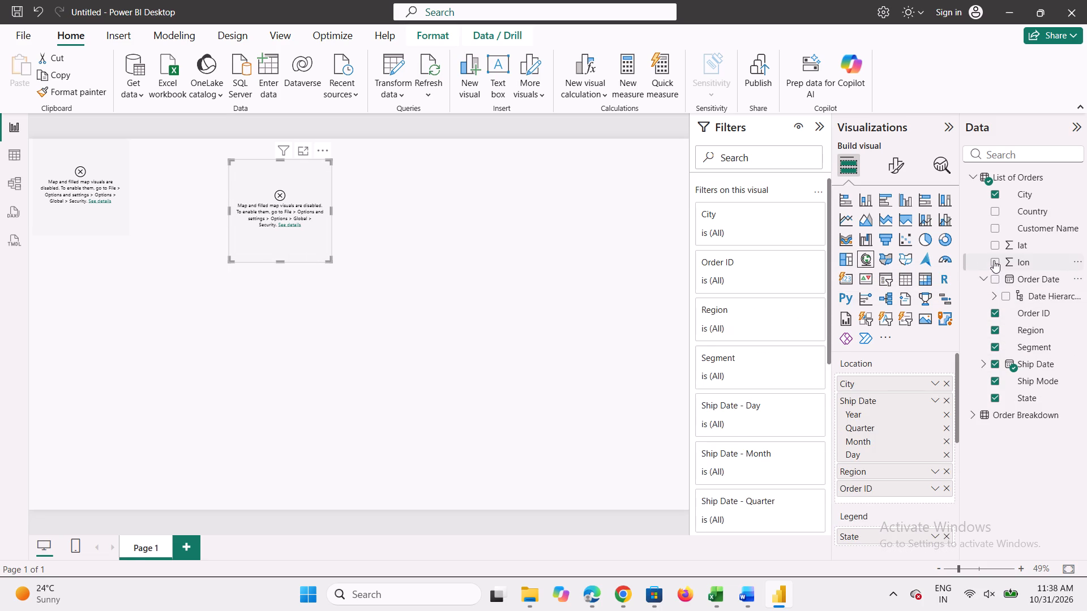
Remove Ship Date, Region and Order ID from the second visual's Location, leaving only City there.
{"action": "double_click", "coordinate": [947, 397]}
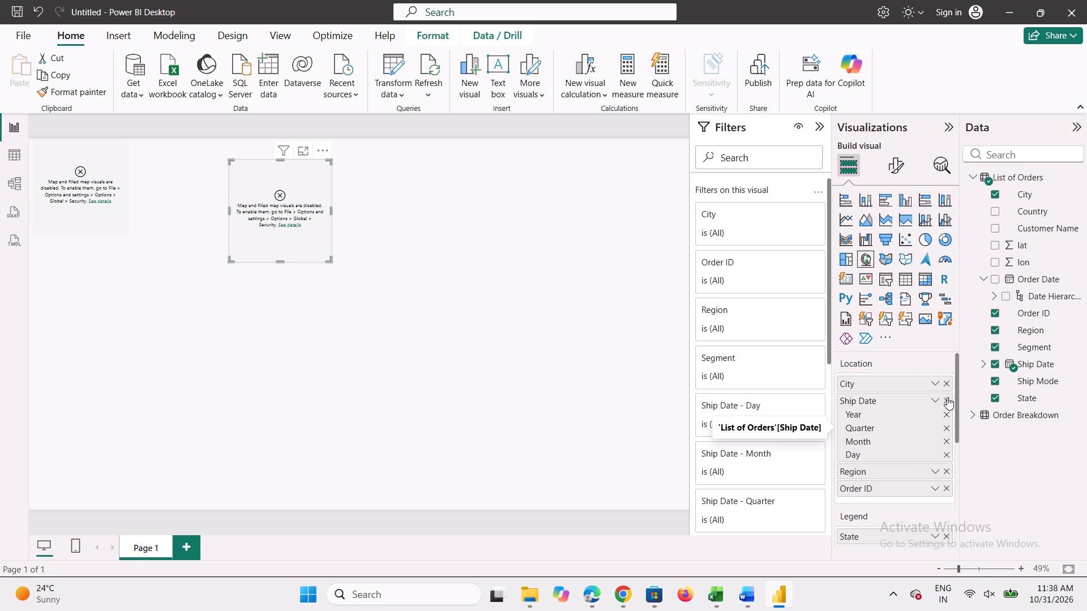
{"action": "left_click", "coordinate": [947, 402]}
{"action": "left_click", "coordinate": [944, 405]}
{"action": "left_click", "coordinate": [944, 405]}
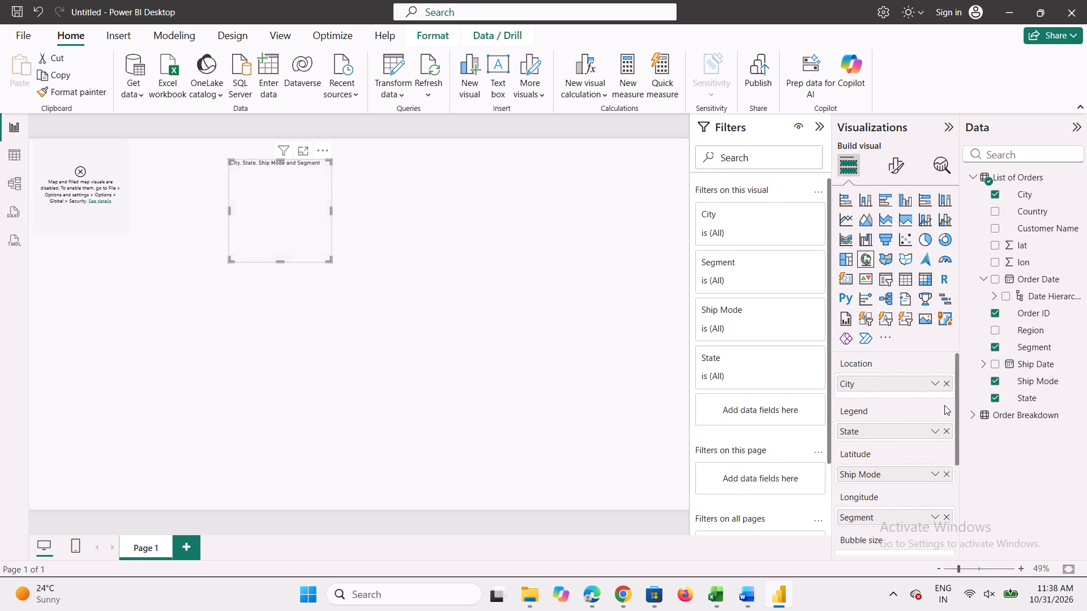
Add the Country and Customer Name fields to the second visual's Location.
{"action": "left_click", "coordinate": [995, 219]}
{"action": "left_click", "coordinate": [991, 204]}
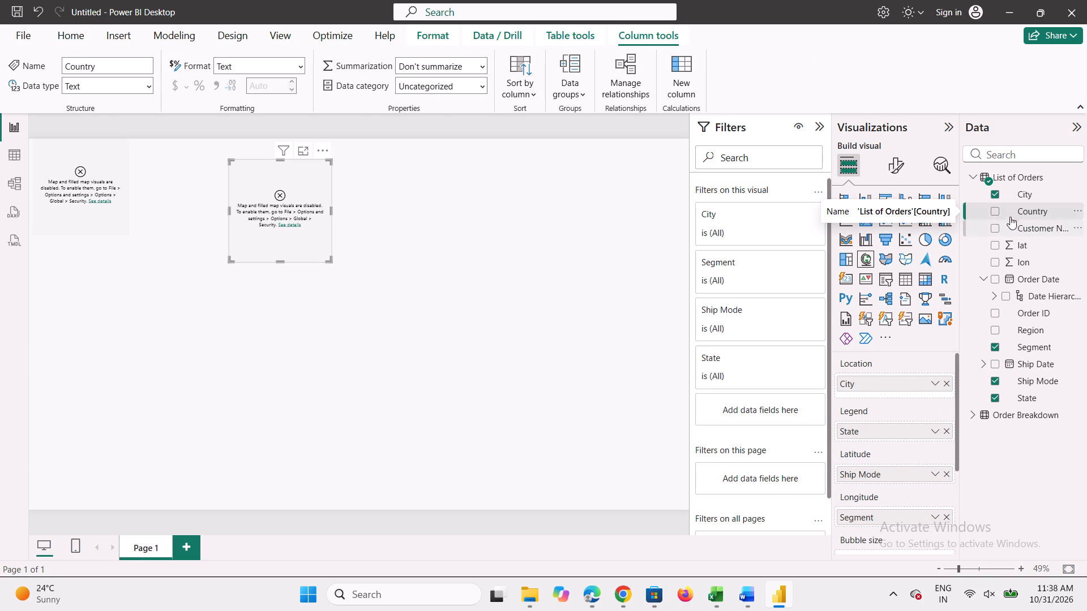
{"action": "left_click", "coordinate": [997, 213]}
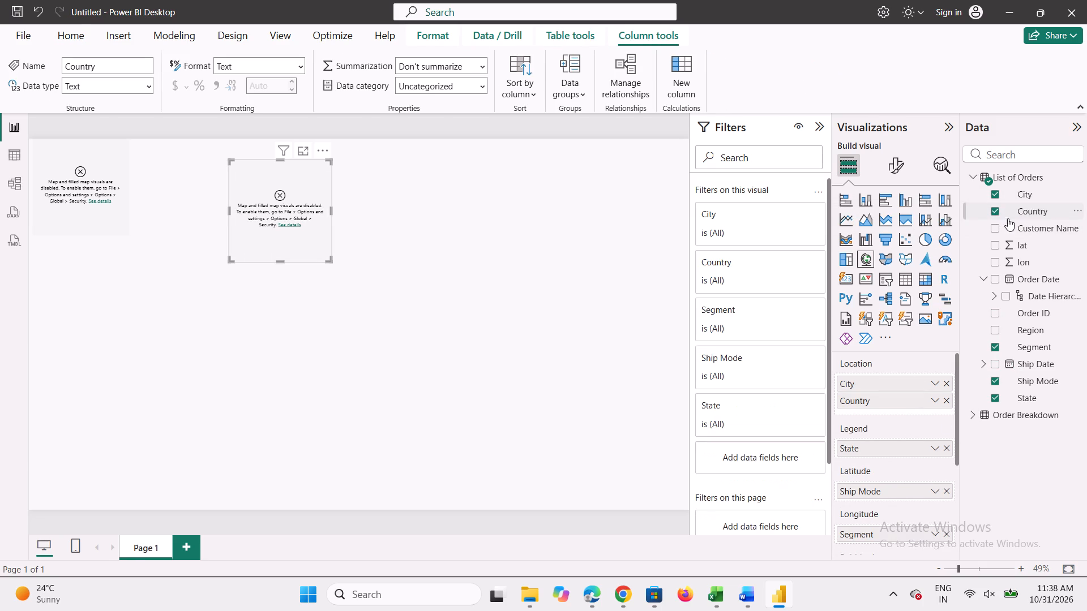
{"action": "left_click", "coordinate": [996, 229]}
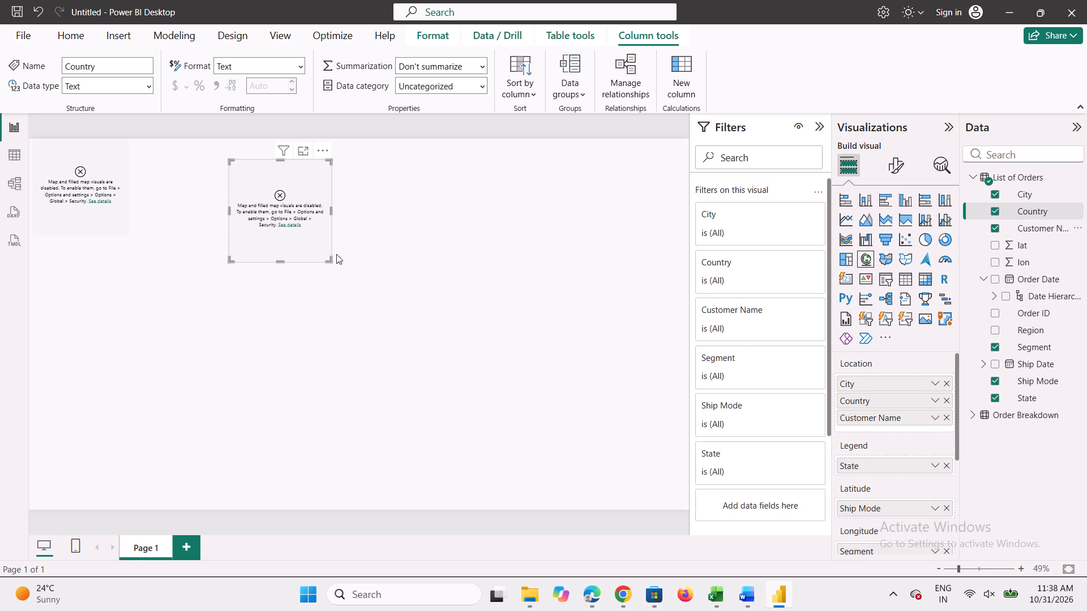
Enlarge the second map visual to about twice its width and shift it slightly across the page.
{"action": "left_click_drag", "start_coordinate": [328, 260], "coordinate": [433, 304]}
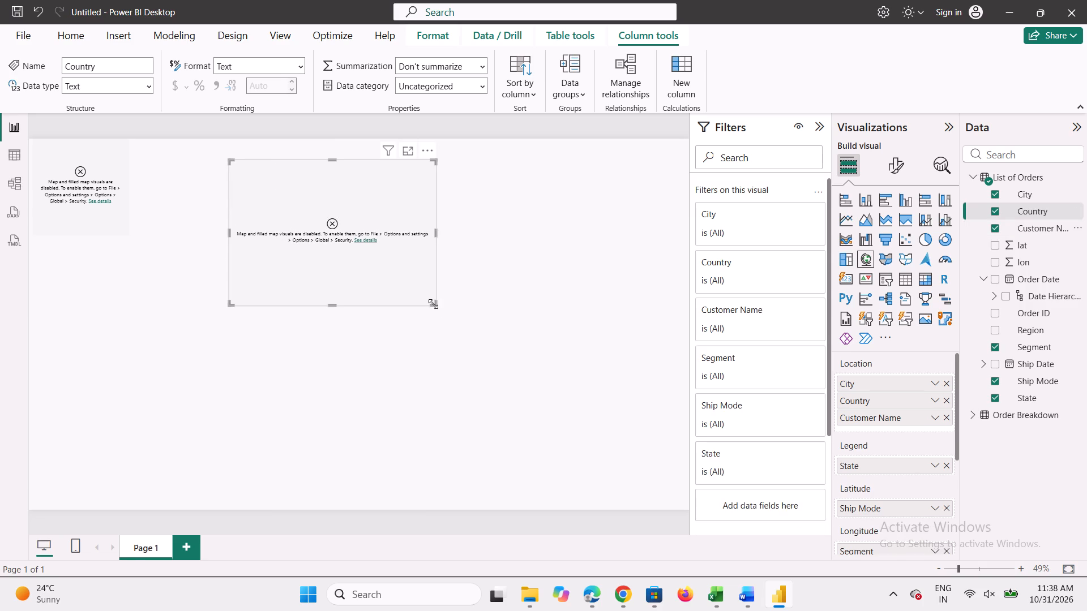
{"action": "left_click_drag", "start_coordinate": [338, 273], "coordinate": [376, 284]}
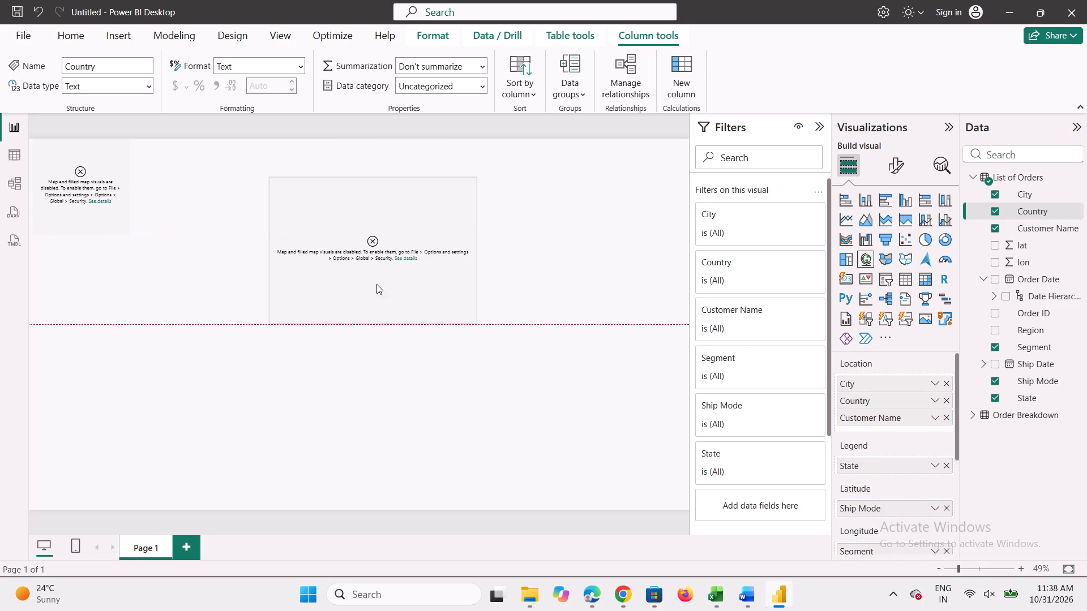
{"action": "left_click_drag", "start_coordinate": [376, 284], "coordinate": [372, 279]}
Convert the enlarged map visual to a stacked bar chart.
{"action": "left_click", "coordinate": [844, 194]}
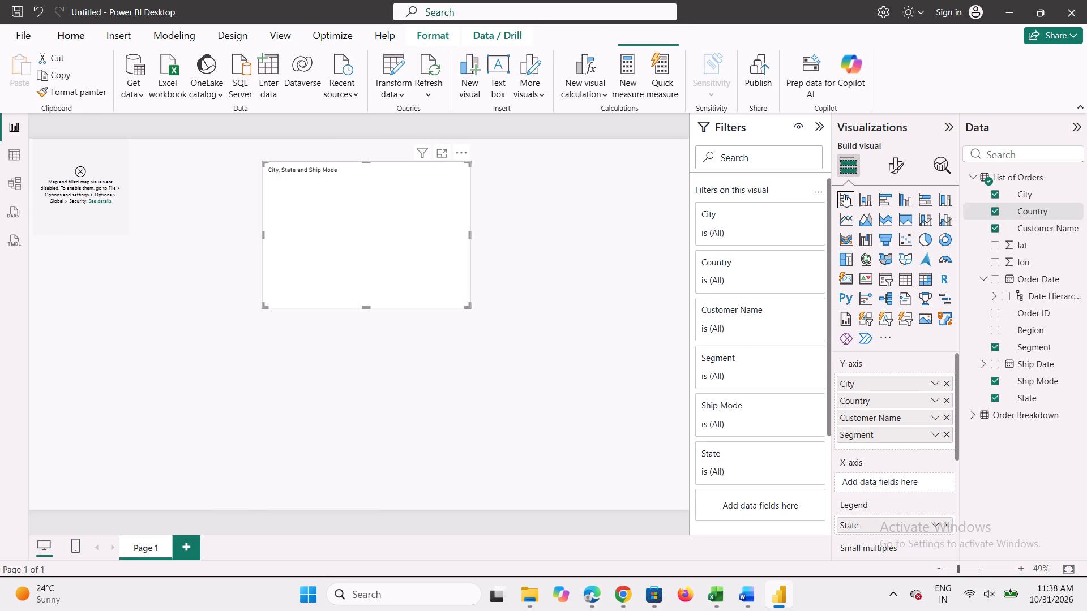
{"action": "left_click", "coordinate": [844, 194]}
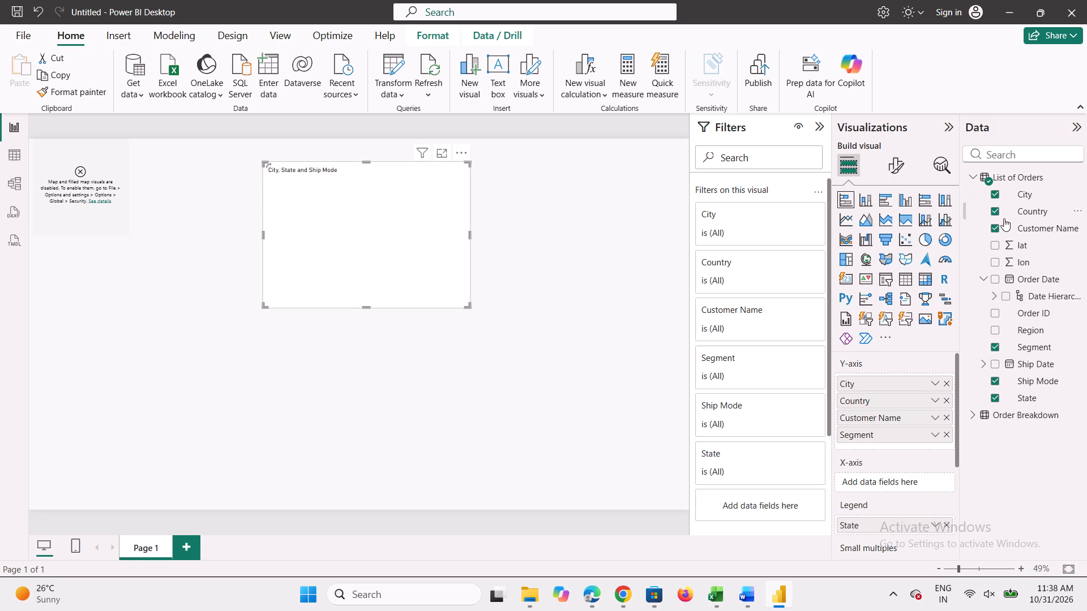
Remove Country, Customer Name and Segment from the bar chart's Y-axis, keeping only City.
{"action": "left_click", "coordinate": [946, 397]}
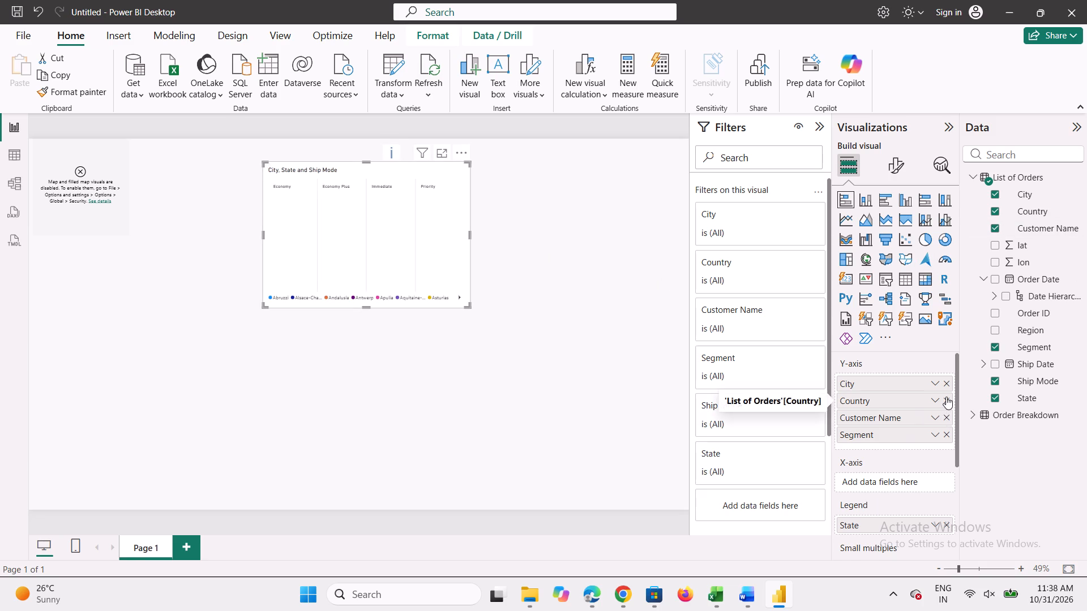
{"action": "left_click", "coordinate": [946, 400]}
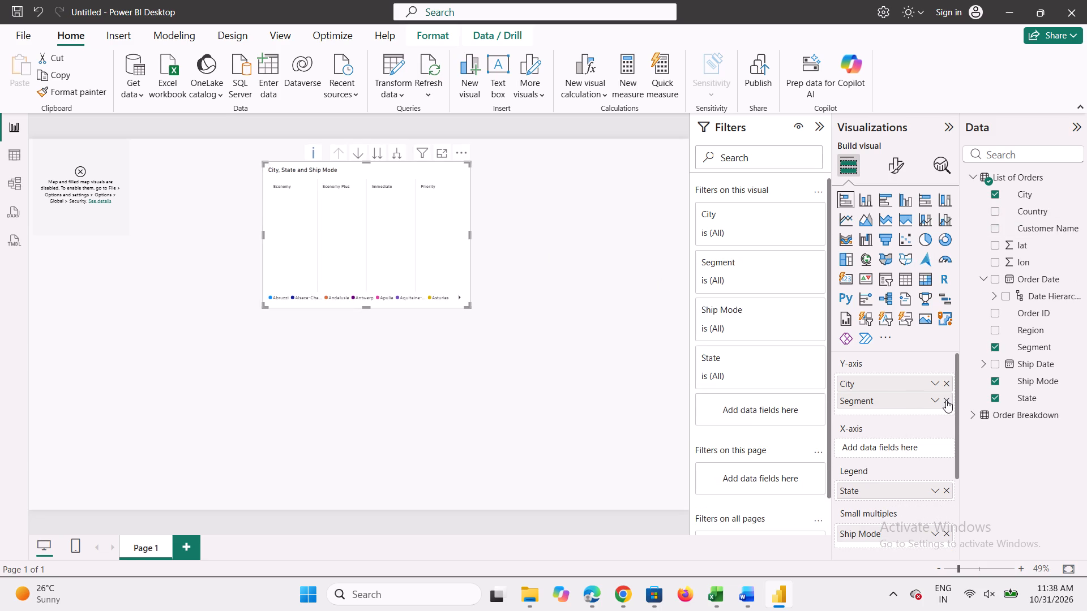
{"action": "left_click", "coordinate": [946, 400]}
Assign the Region field to the bar chart's X-axis as a count.
{"action": "left_click", "coordinate": [905, 436]}
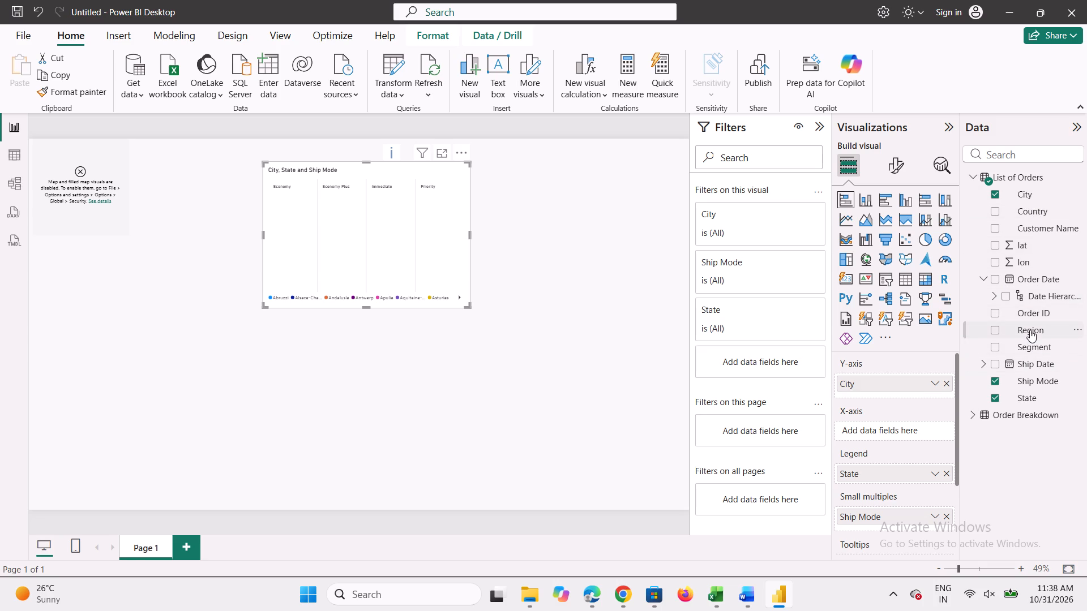
{"action": "left_click_drag", "start_coordinate": [1029, 329], "coordinate": [897, 431]}
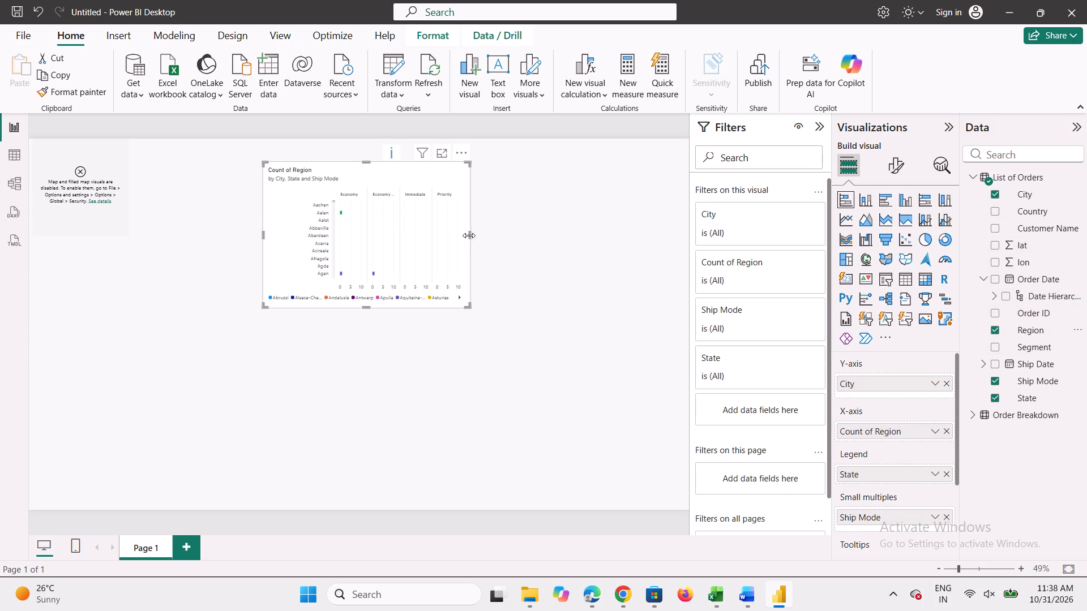
Widen the Count of Region bar chart and move it to the page's upper-left corner, over the first map.
{"action": "left_click_drag", "start_coordinate": [468, 238], "coordinate": [527, 247]}
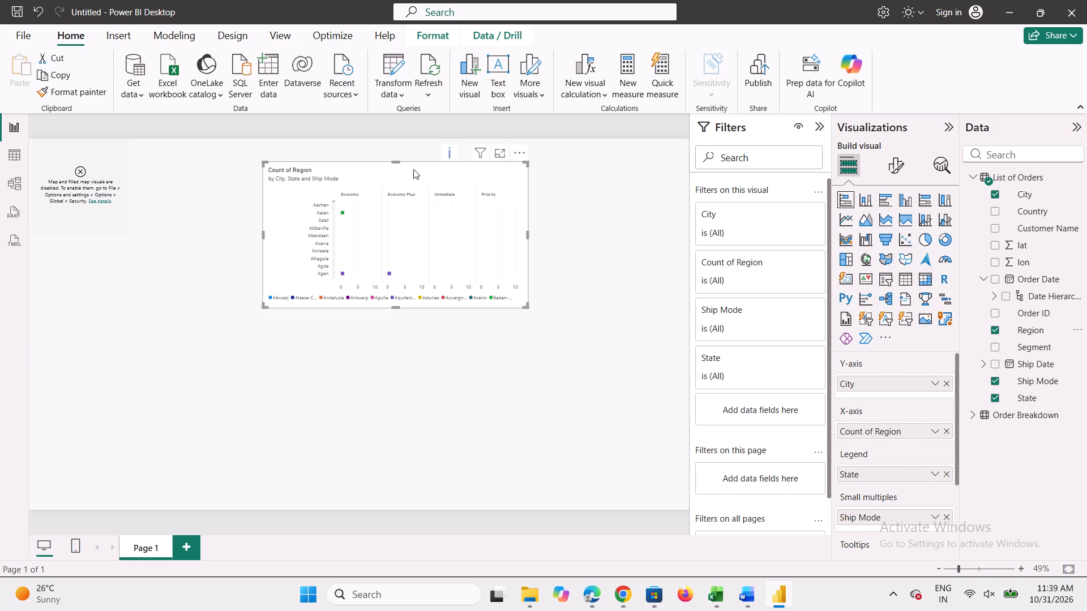
{"action": "left_click_drag", "start_coordinate": [413, 171], "coordinate": [185, 156]}
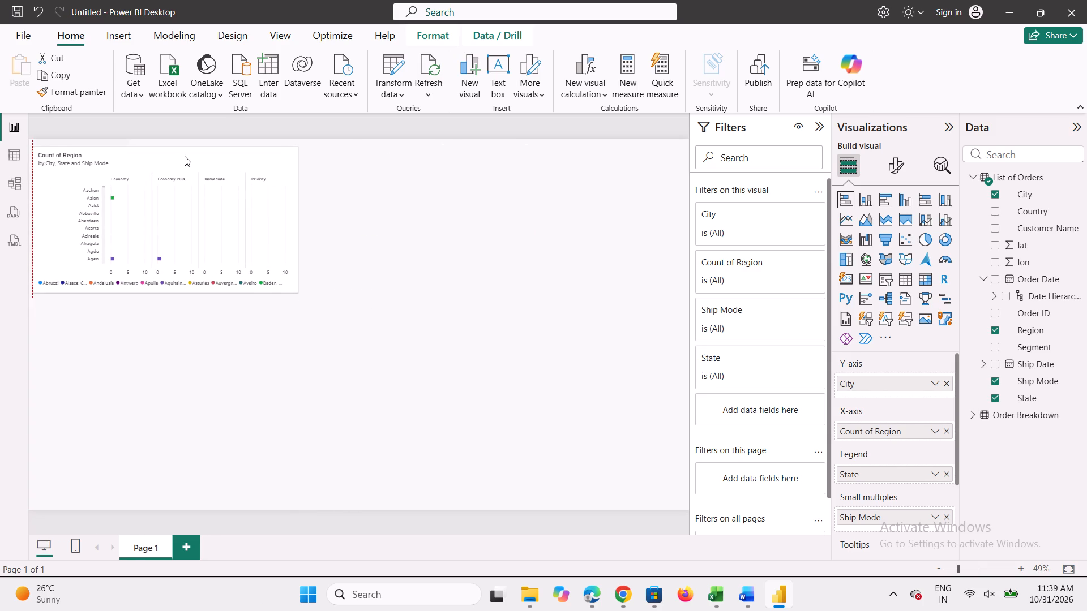
{"action": "left_click_drag", "start_coordinate": [185, 156], "coordinate": [187, 156]}
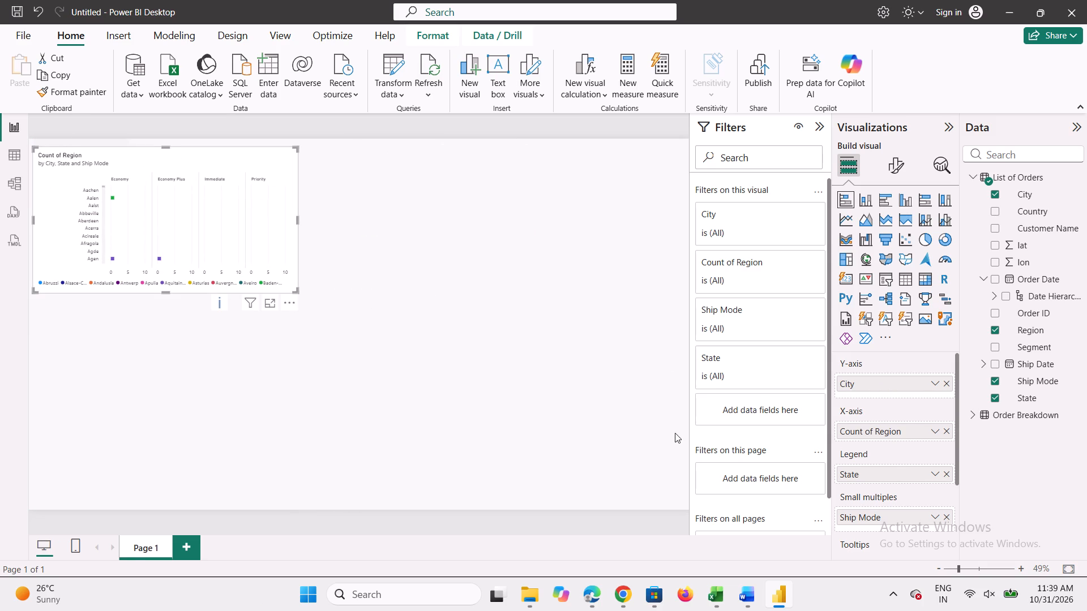
Insert a blank line chart and place it beside the Count of Region bar chart, aligned with its top edge.
{"action": "left_click", "coordinate": [505, 344]}
{"action": "left_click", "coordinate": [846, 222]}
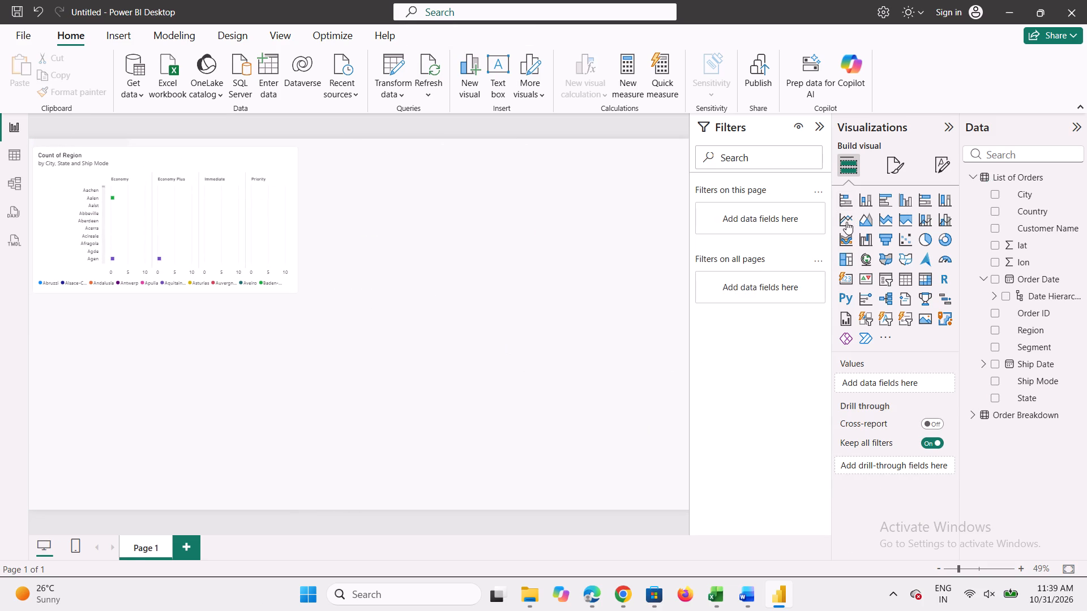
{"action": "left_click_drag", "start_coordinate": [207, 366], "coordinate": [490, 227]}
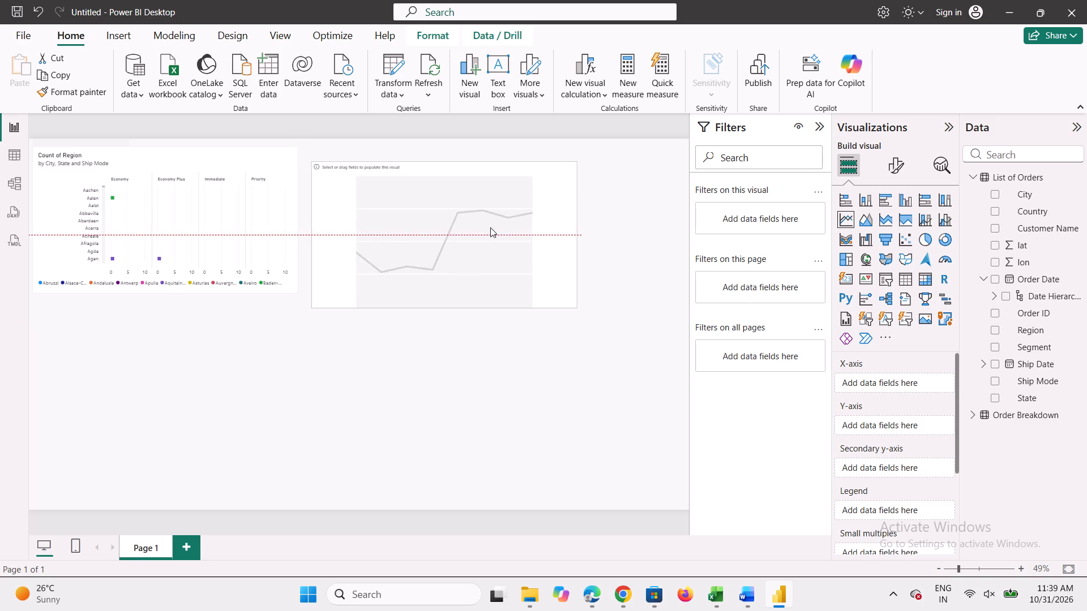
{"action": "left_click_drag", "start_coordinate": [490, 227], "coordinate": [494, 218]}
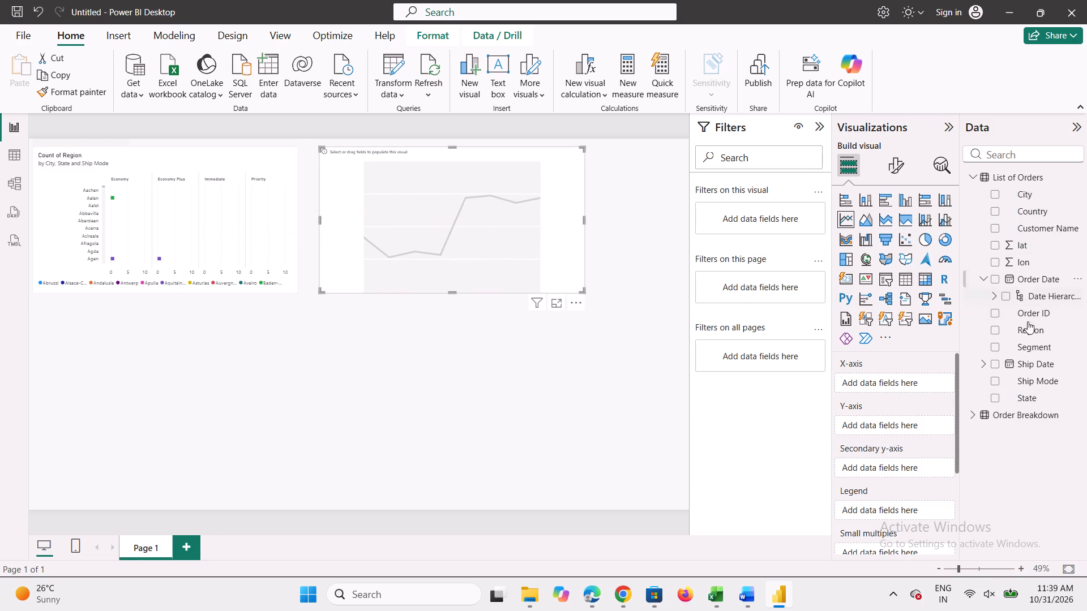
Assign Region to the line chart's X-axis and Segment to its legend.
{"action": "left_click", "coordinate": [996, 331]}
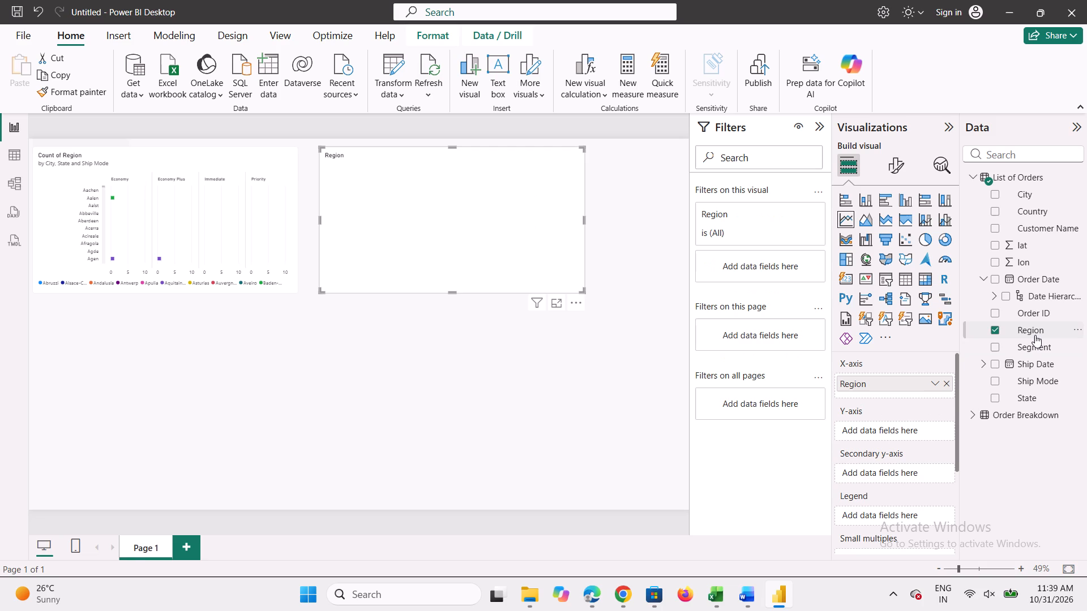
{"action": "left_click", "coordinate": [903, 432]}
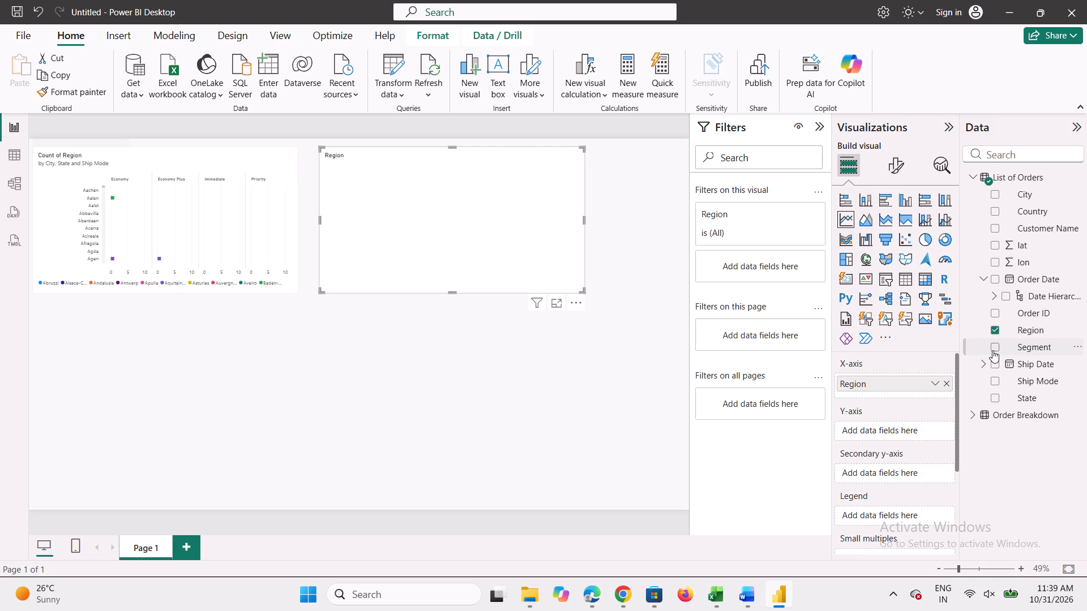
{"action": "left_click", "coordinate": [992, 350]}
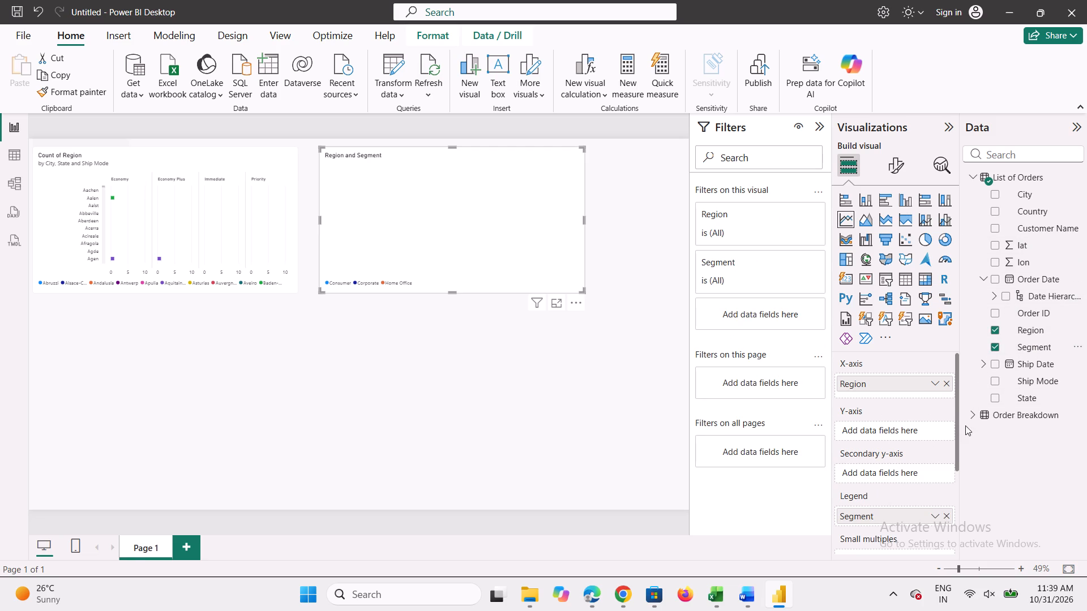
{"action": "left_click", "coordinate": [891, 430]}
{"action": "left_click", "coordinate": [891, 430]}
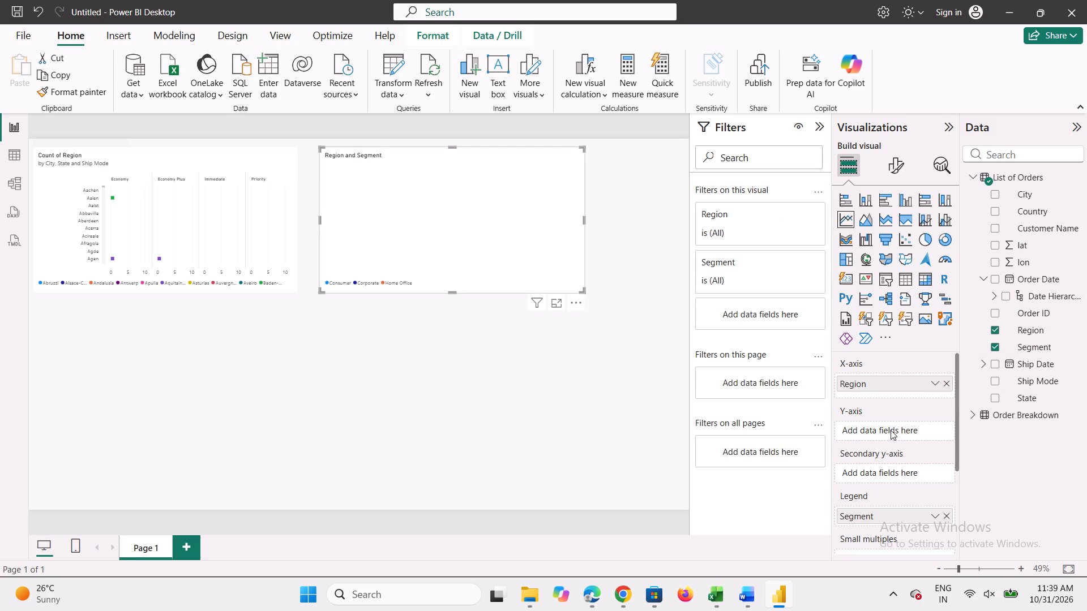
Add the City field to the line chart as small multiples.
{"action": "left_click", "coordinate": [891, 430]}
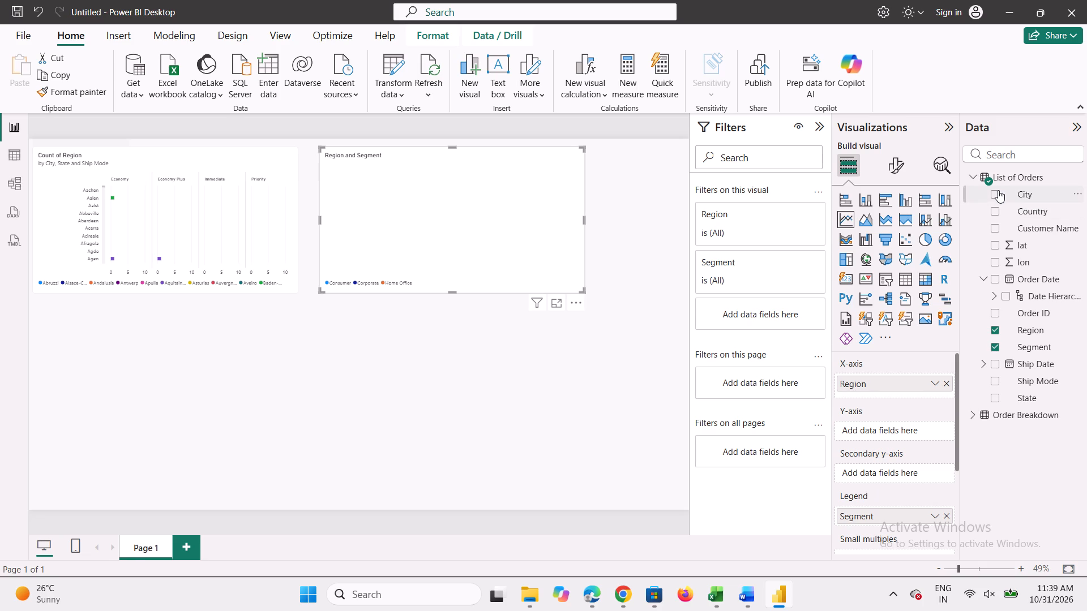
{"action": "left_click", "coordinate": [997, 191]}
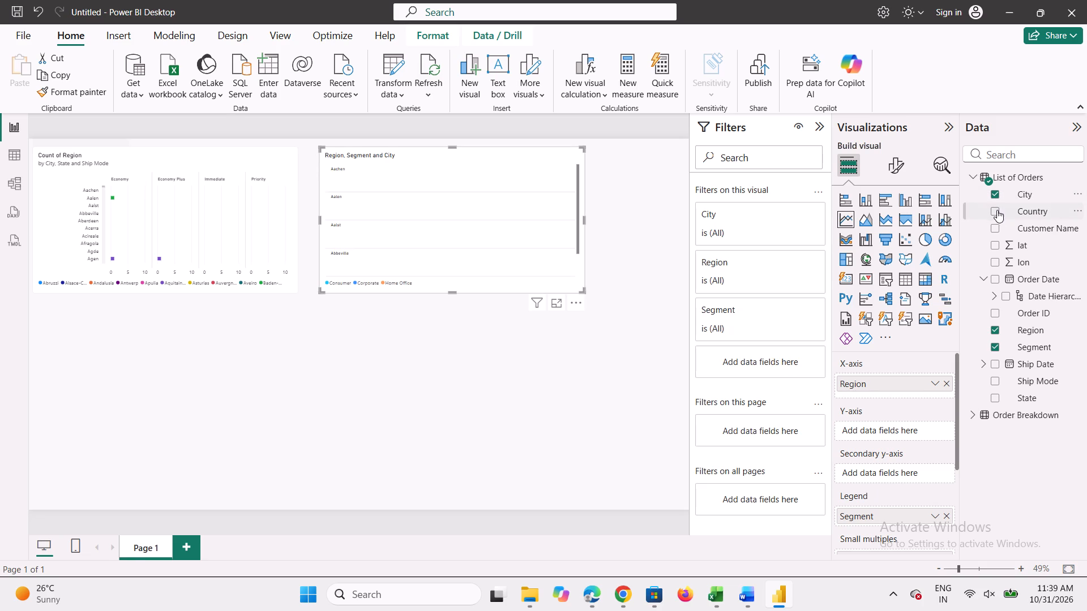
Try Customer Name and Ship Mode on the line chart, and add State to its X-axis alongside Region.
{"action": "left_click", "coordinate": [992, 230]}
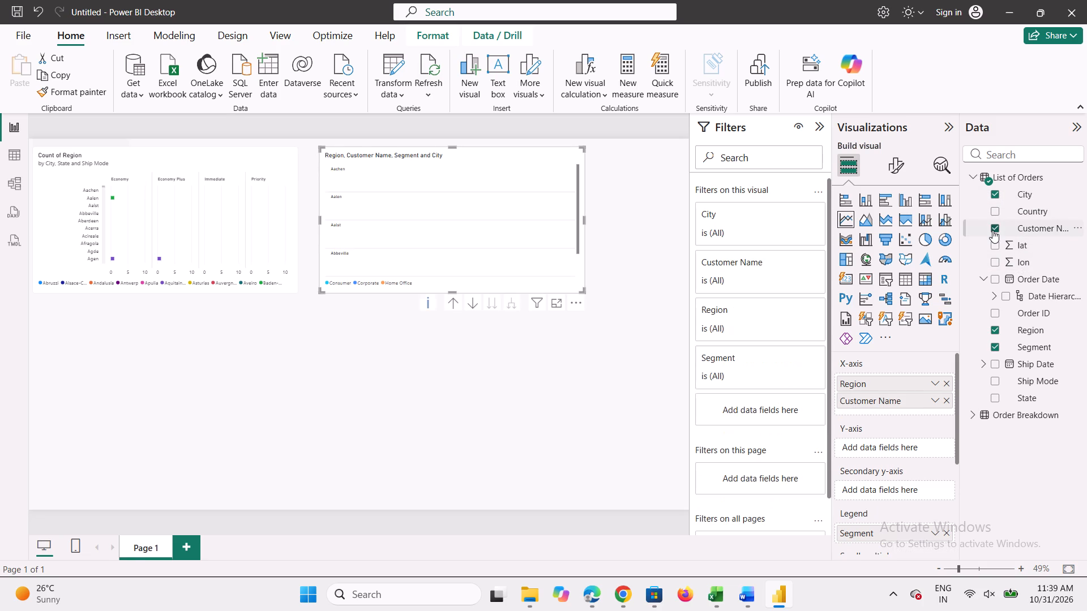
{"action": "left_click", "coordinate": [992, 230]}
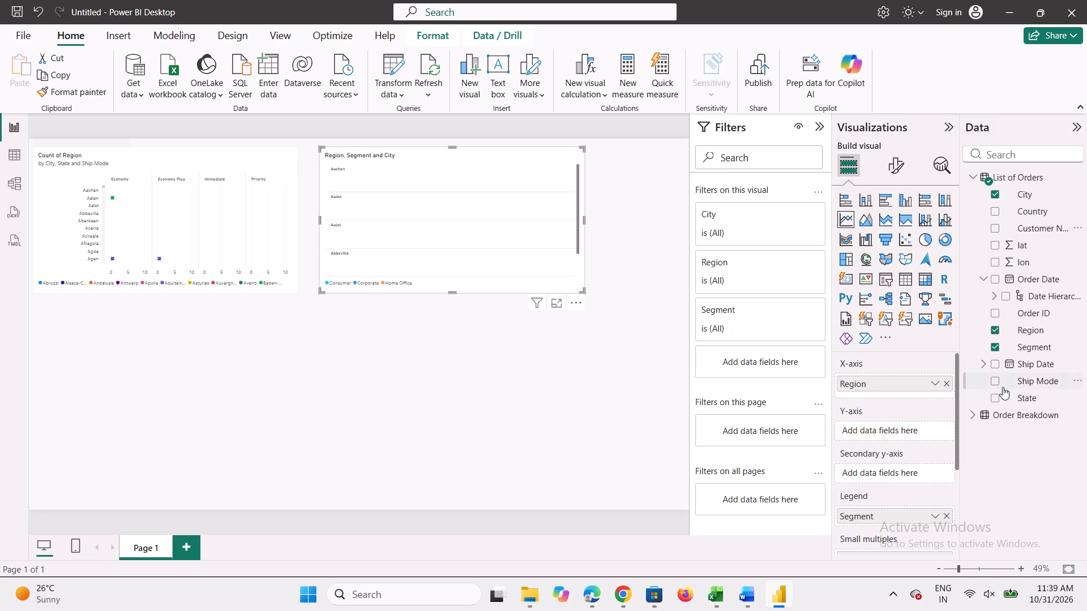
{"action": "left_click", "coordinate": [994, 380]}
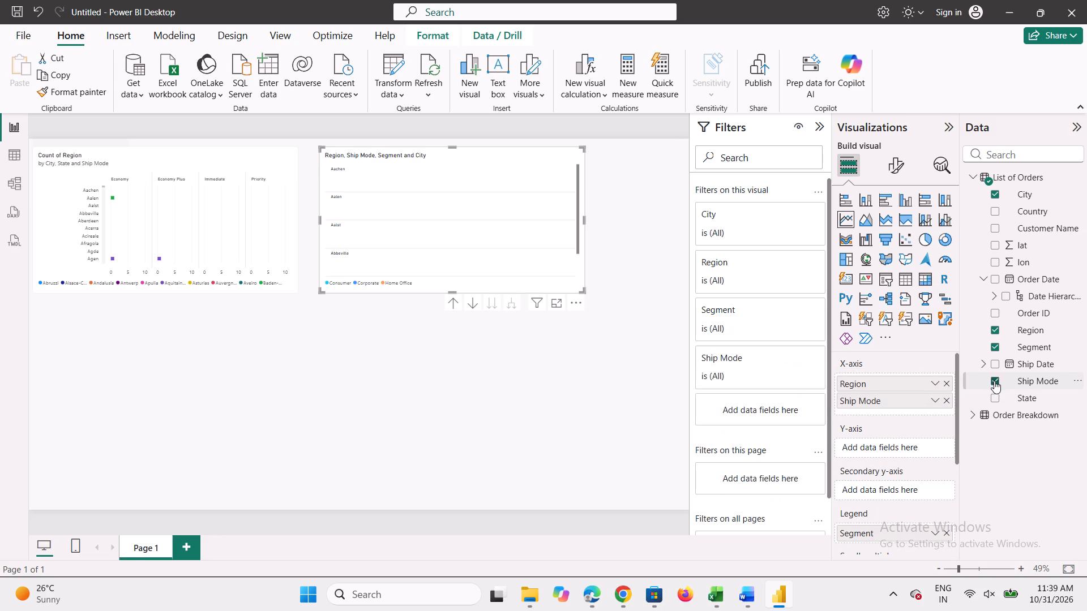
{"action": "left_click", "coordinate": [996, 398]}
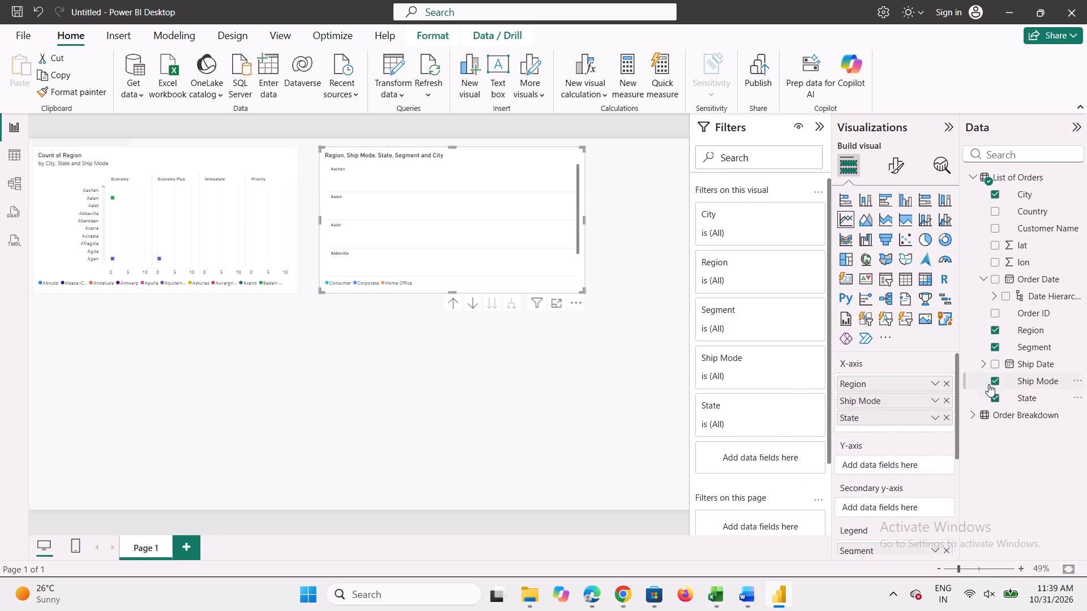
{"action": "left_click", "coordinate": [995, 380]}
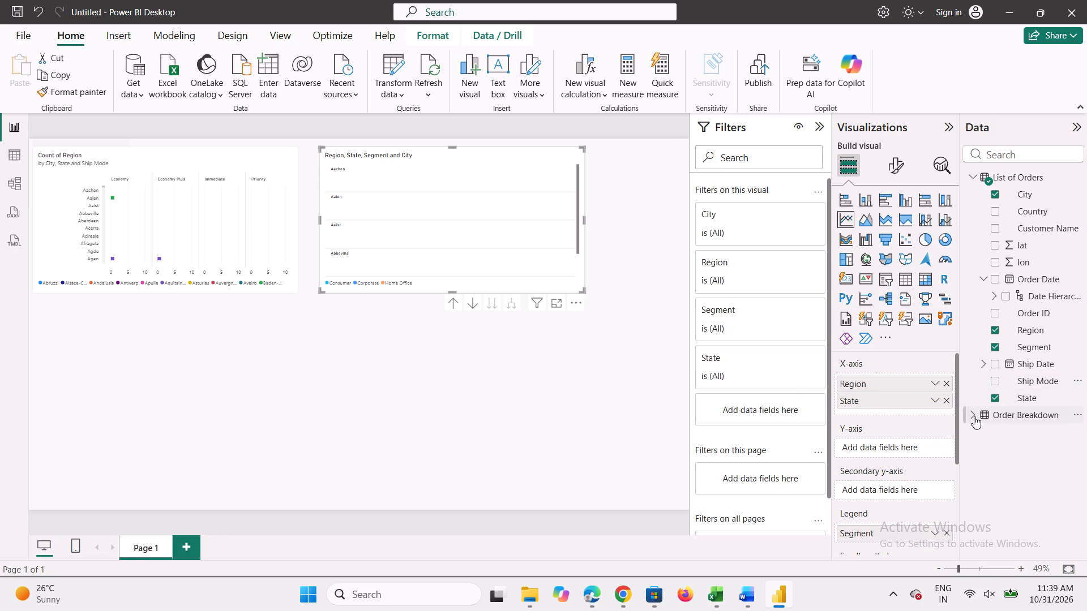
Add Discount from Order Breakdown to the line chart's Y-axis and Profit to its tooltips.
{"action": "left_click", "coordinate": [974, 418]}
{"action": "left_click", "coordinate": [998, 446]}
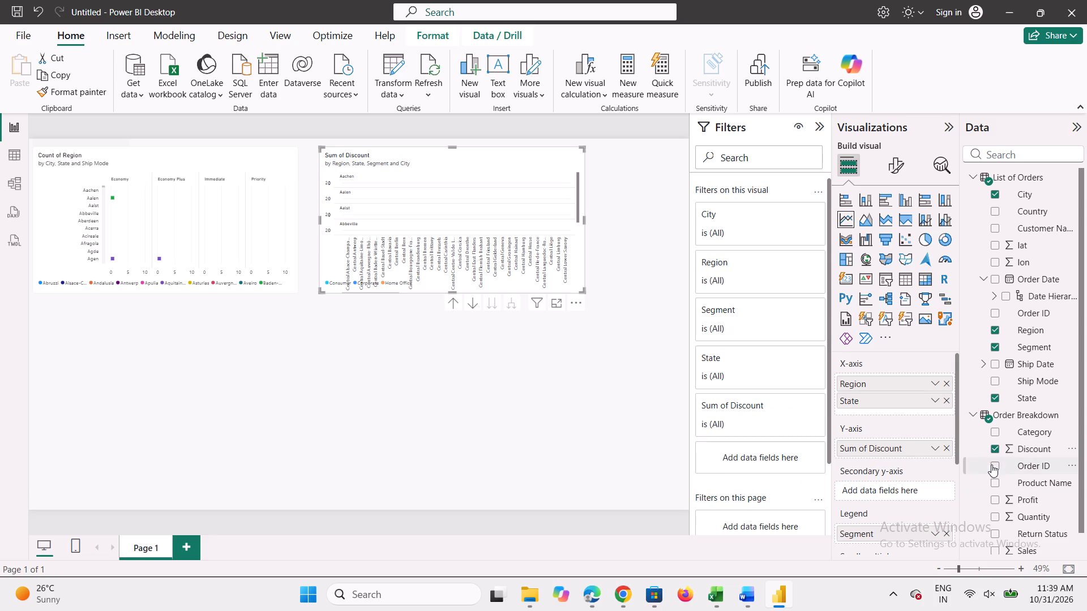
{"action": "left_click", "coordinate": [998, 499]}
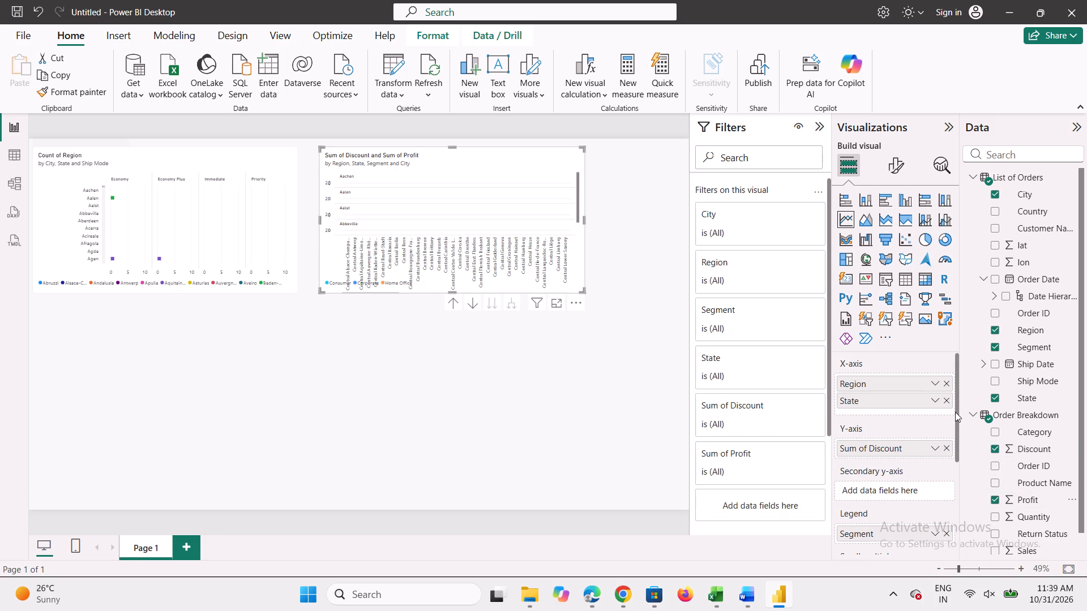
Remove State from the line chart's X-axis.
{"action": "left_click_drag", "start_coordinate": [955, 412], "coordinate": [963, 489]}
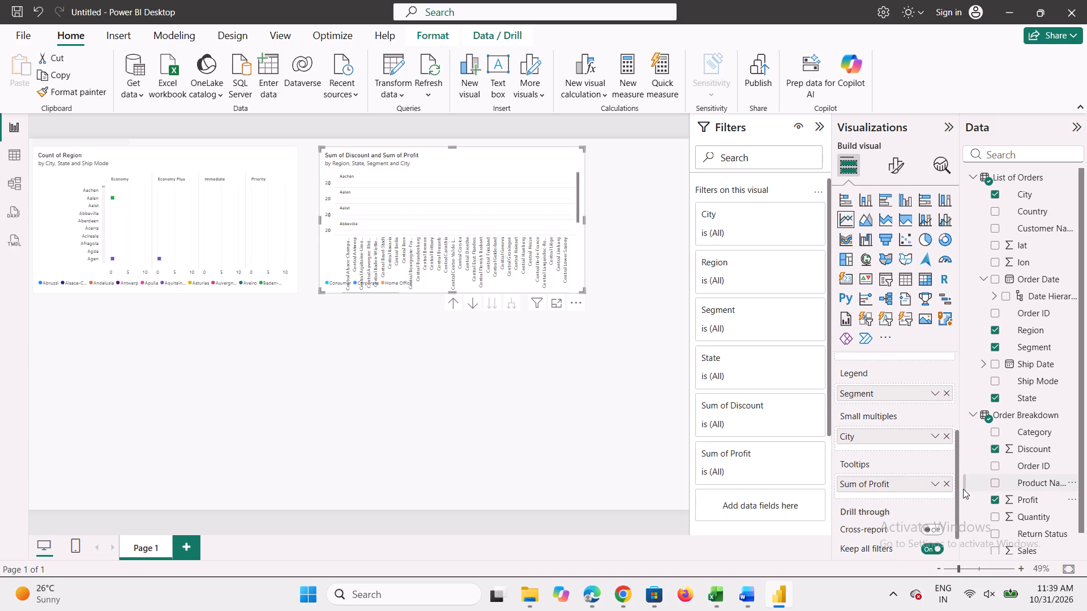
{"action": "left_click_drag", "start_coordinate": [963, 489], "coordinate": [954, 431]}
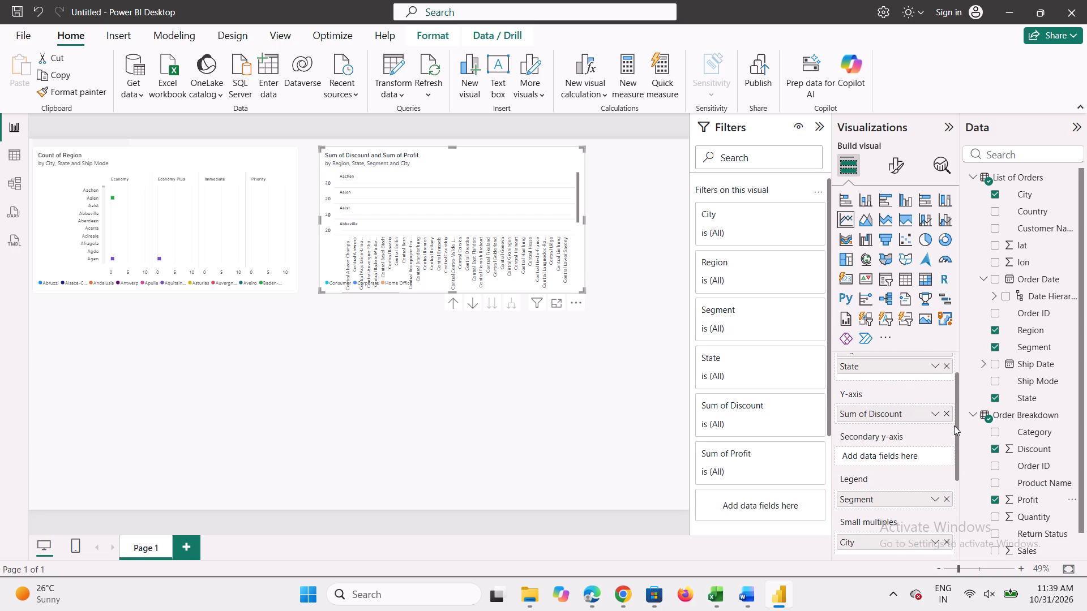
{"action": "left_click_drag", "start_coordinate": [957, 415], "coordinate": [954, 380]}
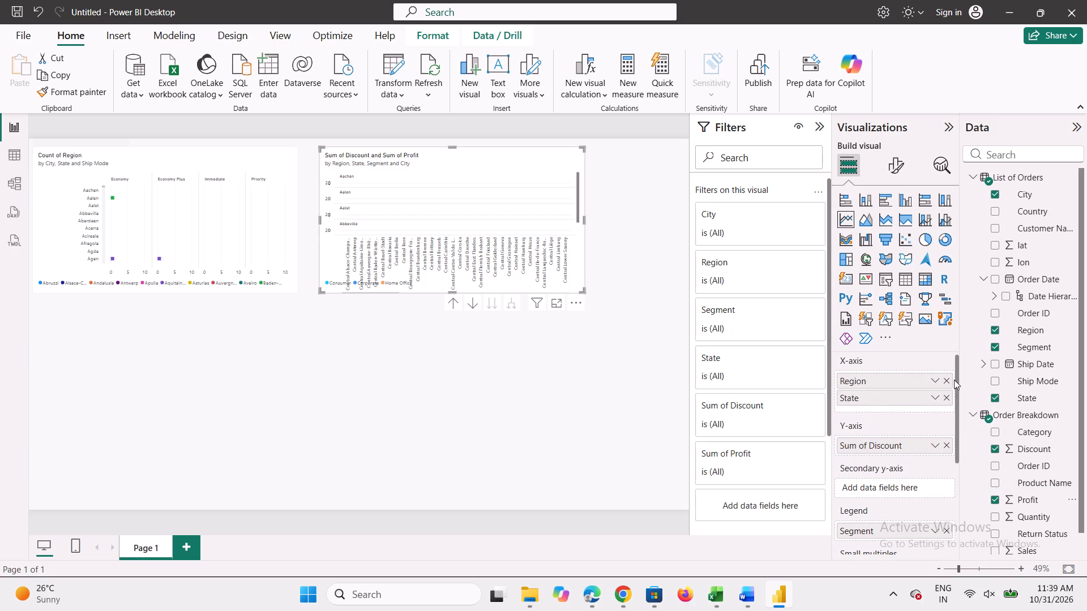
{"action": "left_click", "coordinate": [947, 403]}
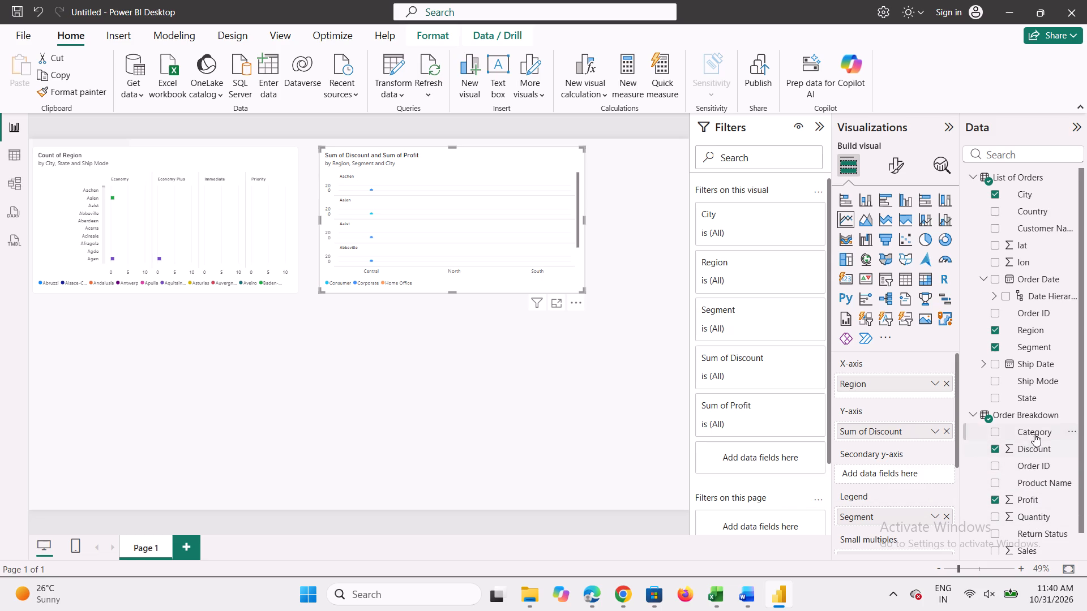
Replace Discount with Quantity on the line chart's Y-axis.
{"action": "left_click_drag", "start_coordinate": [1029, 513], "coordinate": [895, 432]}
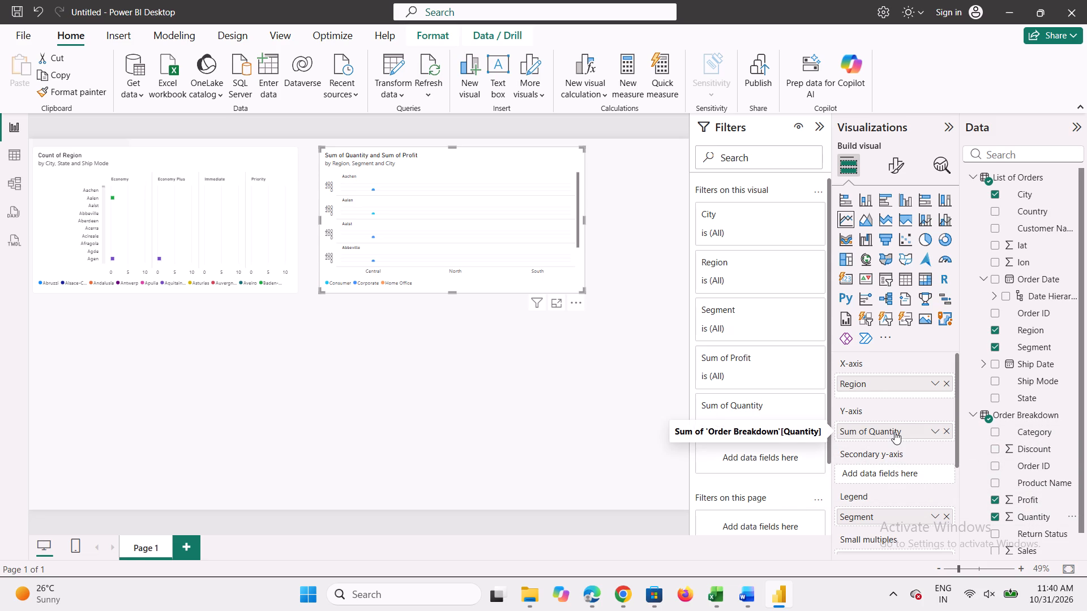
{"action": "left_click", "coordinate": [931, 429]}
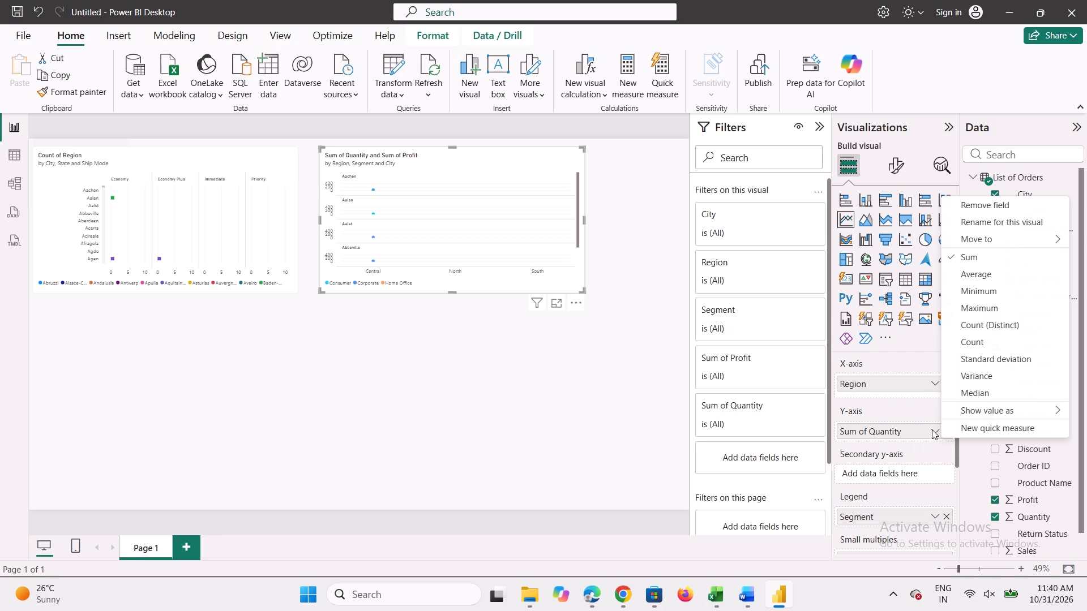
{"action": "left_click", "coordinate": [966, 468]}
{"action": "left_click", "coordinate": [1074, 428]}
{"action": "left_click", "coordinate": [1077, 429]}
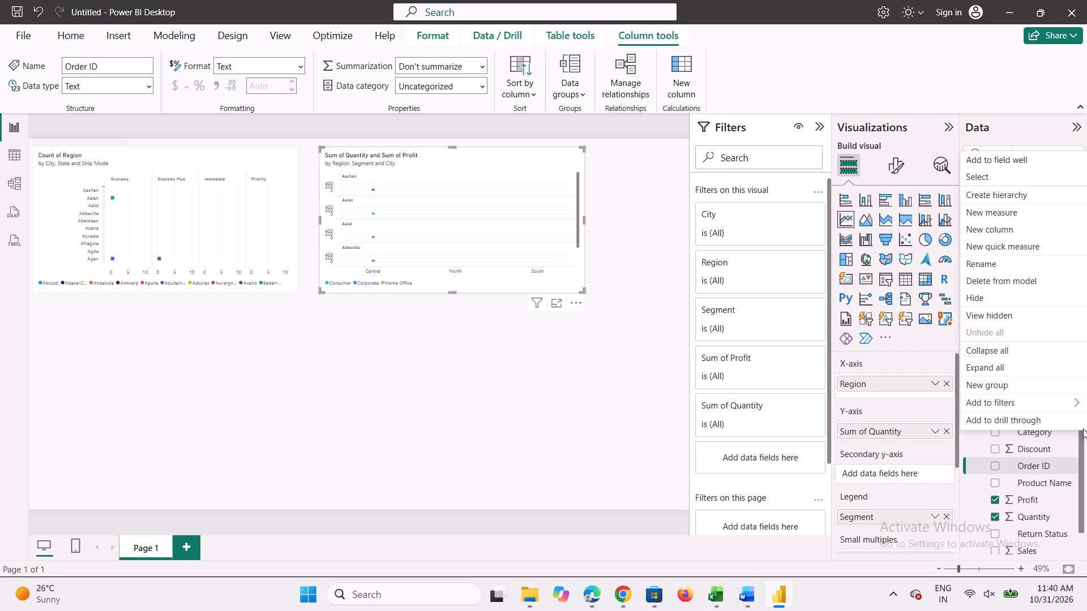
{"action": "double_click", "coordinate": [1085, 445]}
Add Sales from Order Breakdown to the line chart's tooltips, and put it on the Y-axis in place of the current measure.
{"action": "left_click_drag", "start_coordinate": [1084, 488], "coordinate": [1084, 528]}
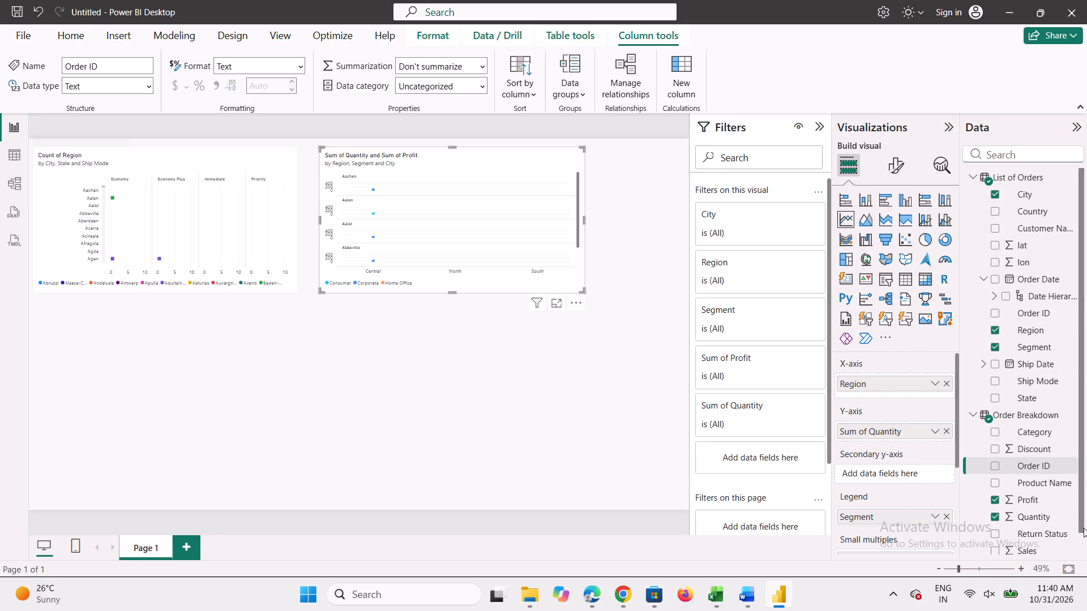
{"action": "left_click_drag", "start_coordinate": [1084, 528], "coordinate": [1085, 532]}
{"action": "left_click_drag", "start_coordinate": [1077, 504], "coordinate": [1081, 517]}
{"action": "left_click", "coordinate": [995, 547]}
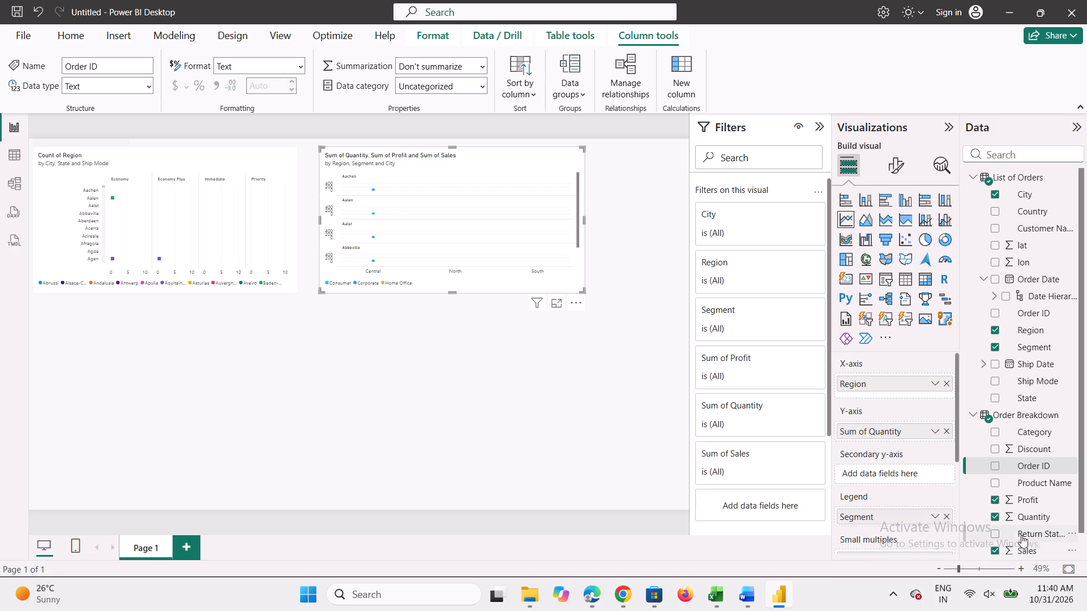
{"action": "left_click_drag", "start_coordinate": [1018, 548], "coordinate": [893, 431]}
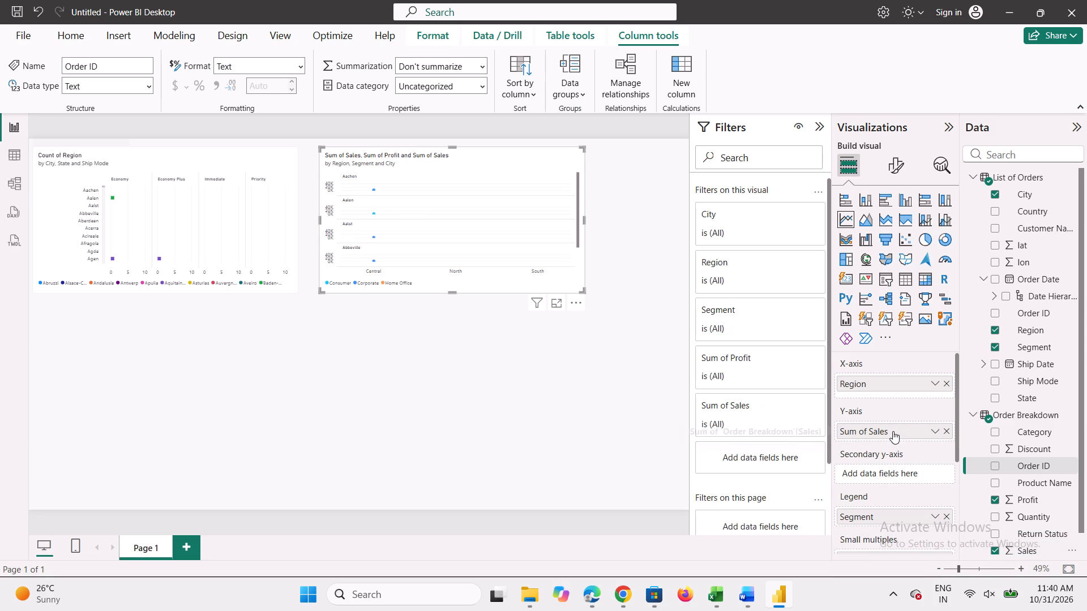
Replace Region with Product Name on the line chart's X-axis.
{"action": "left_click", "coordinate": [935, 429]}
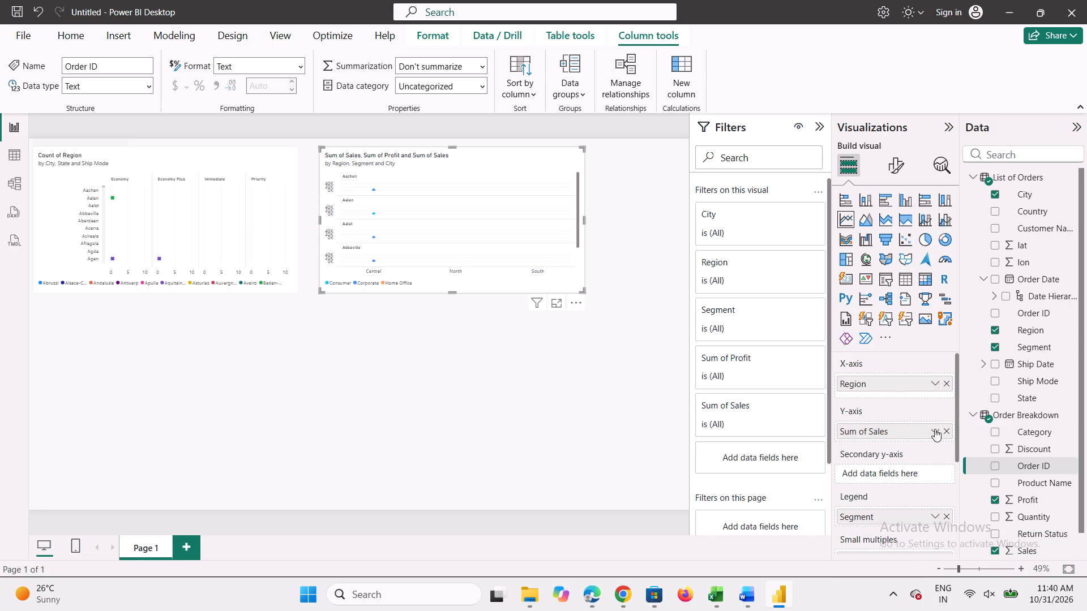
{"action": "left_click", "coordinate": [935, 429]}
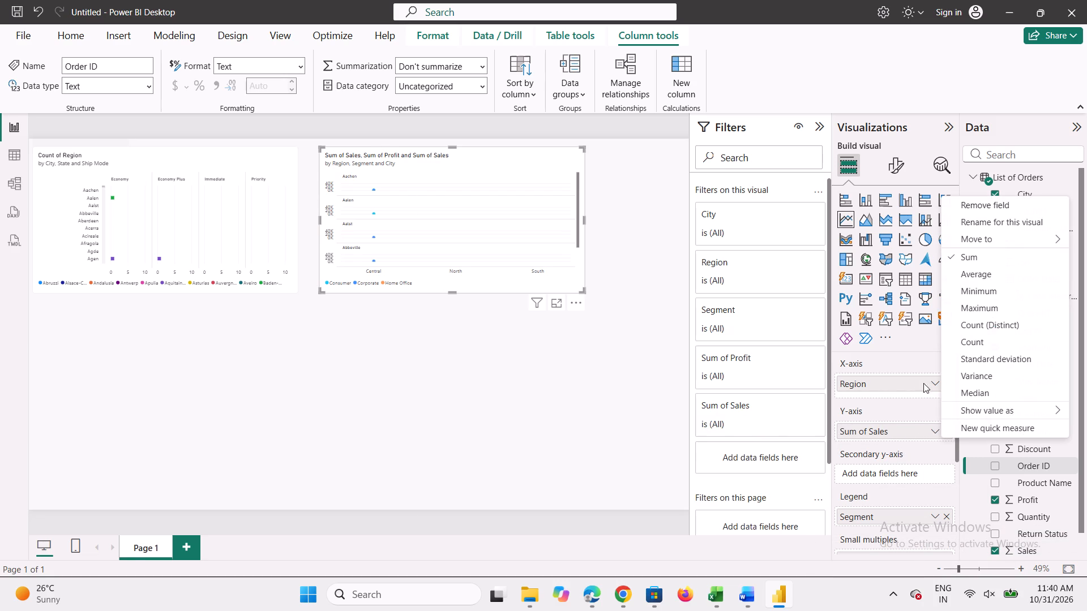
{"action": "left_click", "coordinate": [933, 382]}
{"action": "left_click", "coordinate": [932, 382]}
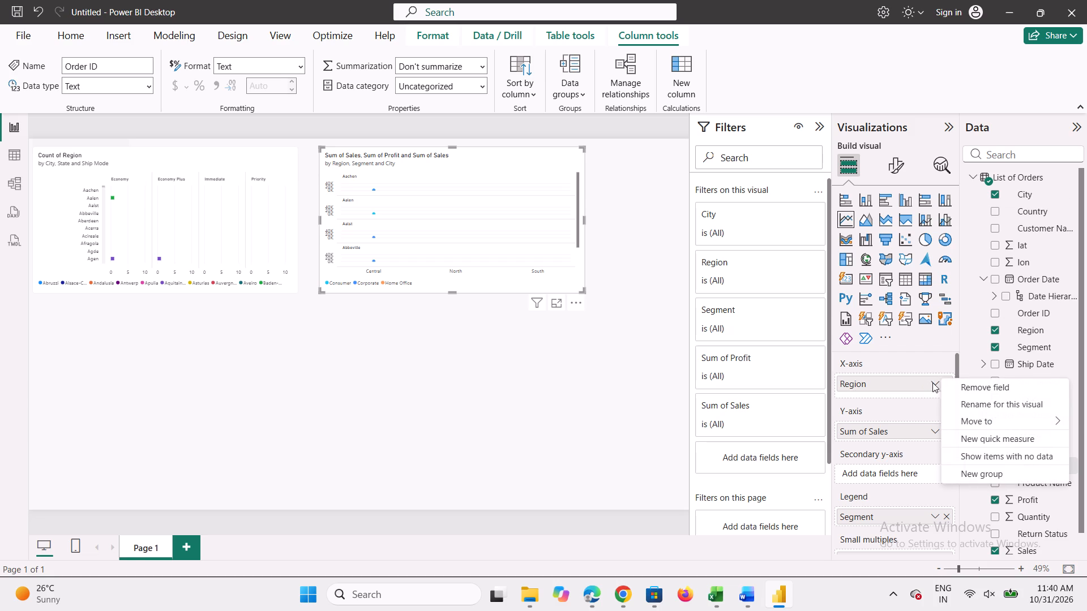
{"action": "left_click", "coordinate": [973, 394]}
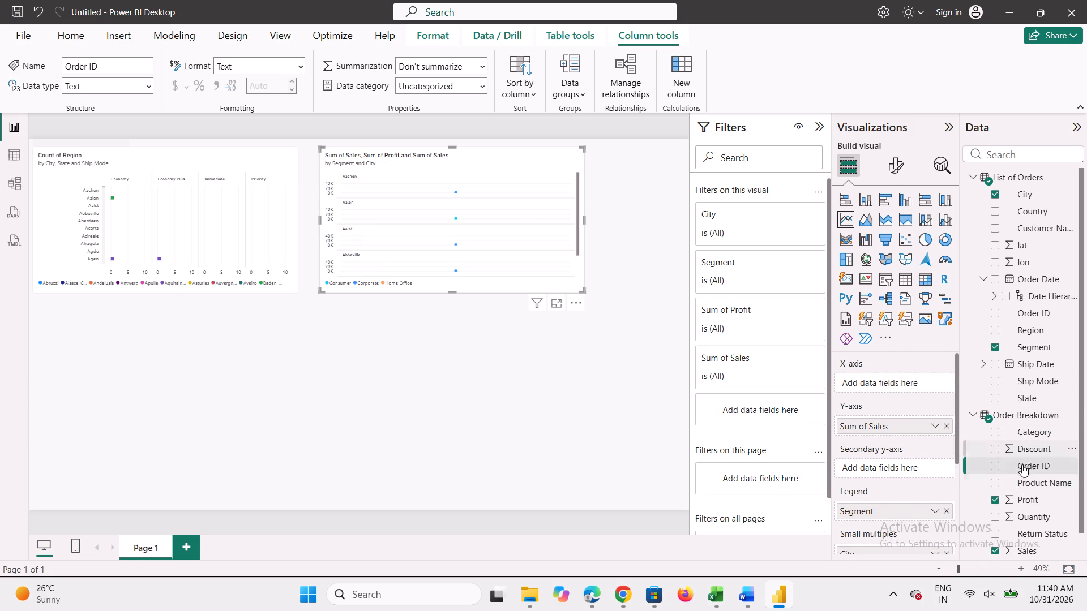
{"action": "left_click", "coordinate": [995, 482]}
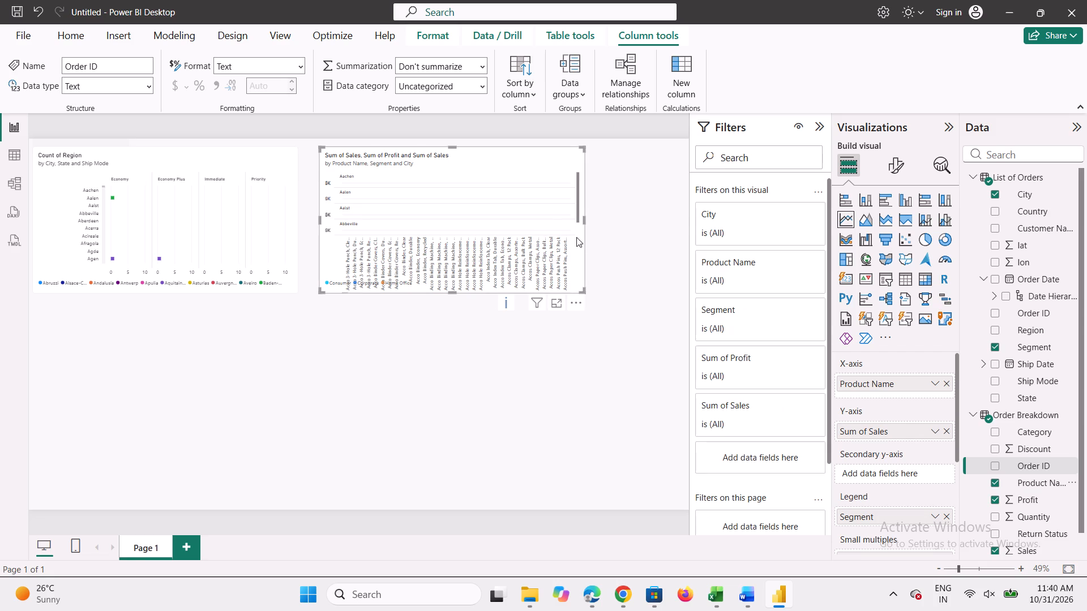
Insert a pie chart showing Profit by Category, with Category as its legend.
{"action": "left_click", "coordinate": [555, 426]}
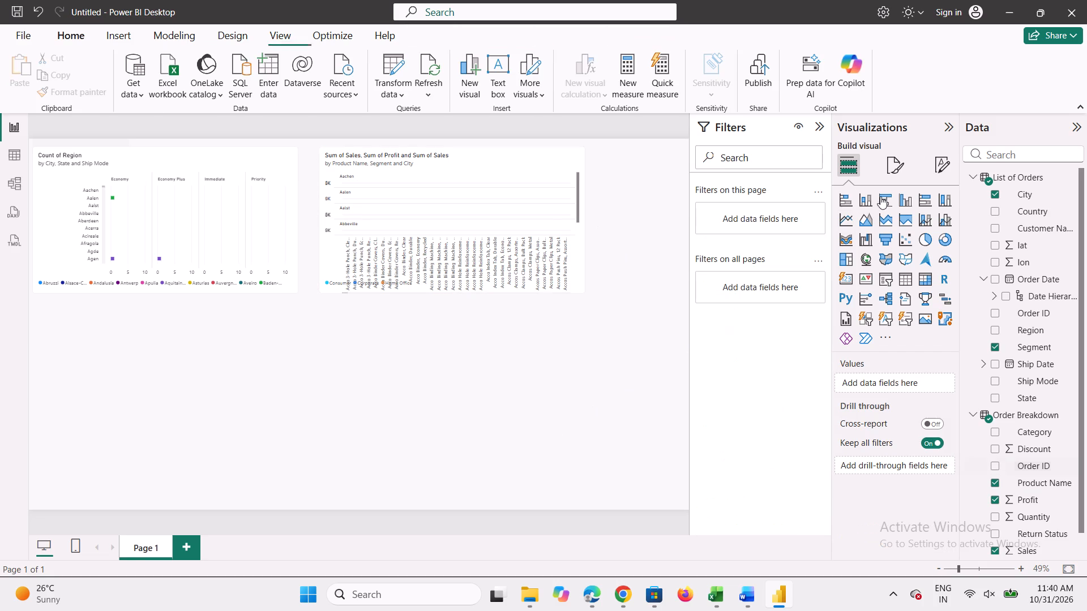
{"action": "left_click", "coordinate": [927, 237]}
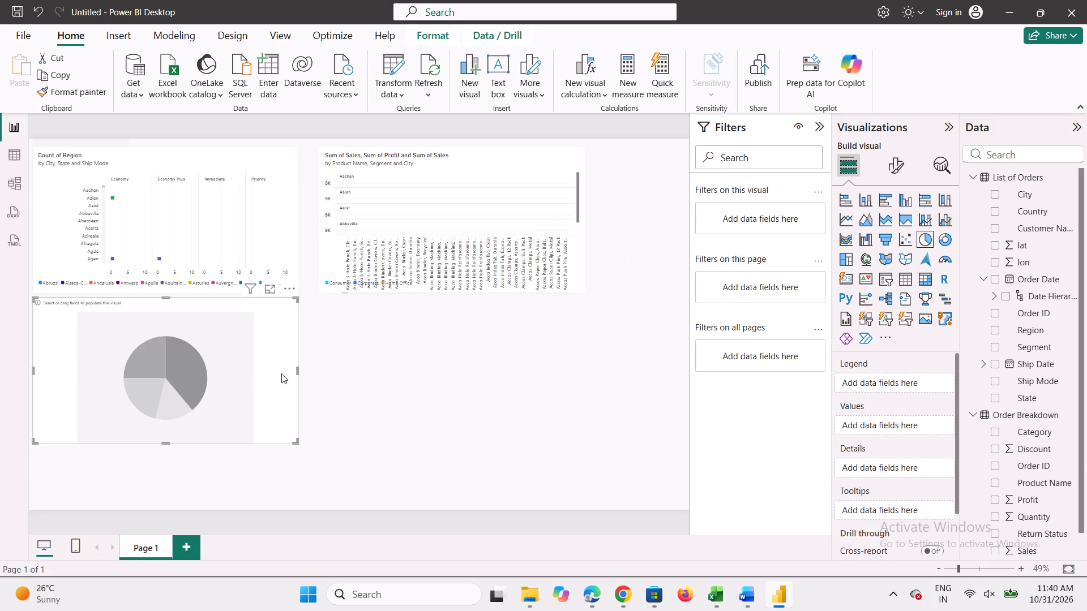
{"action": "left_click", "coordinate": [992, 434]}
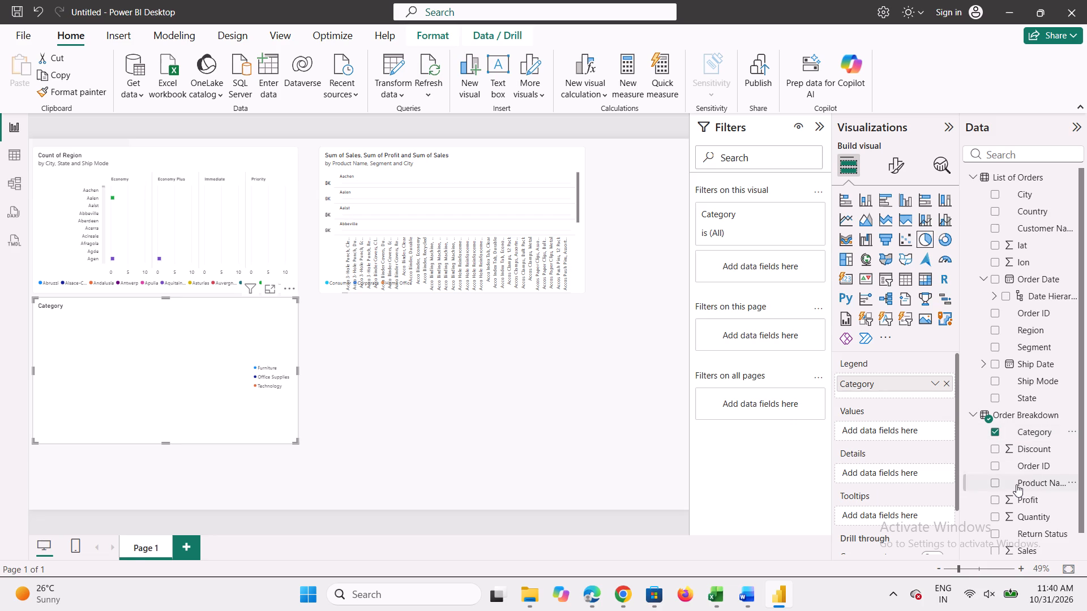
{"action": "left_click", "coordinate": [994, 502]}
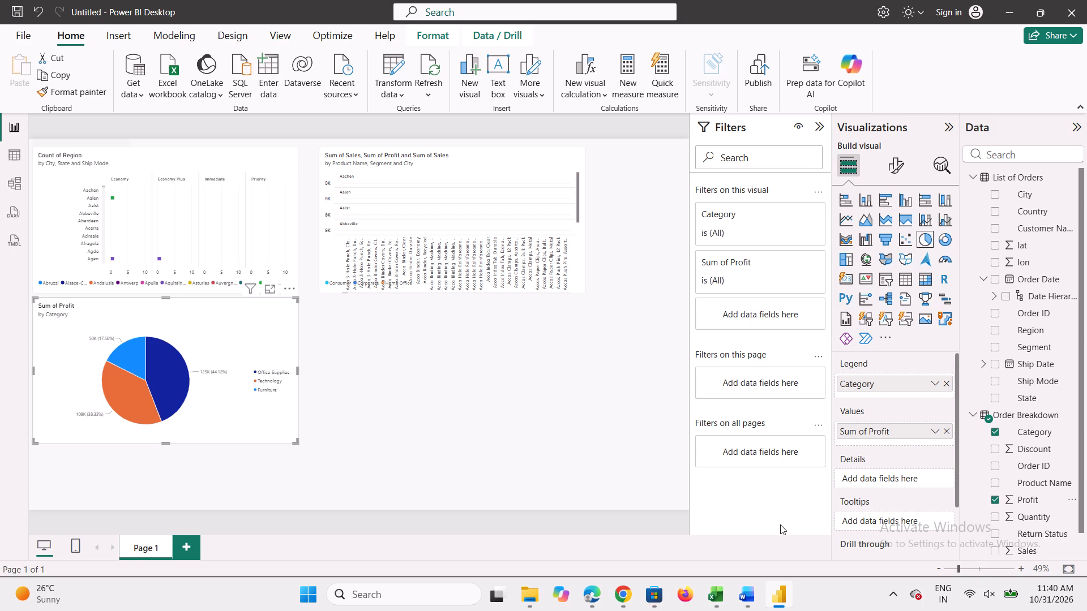
Insert a blank donut chart, place it beside the pie chart below the line chart, and enlarge it.
{"action": "left_click", "coordinate": [529, 424]}
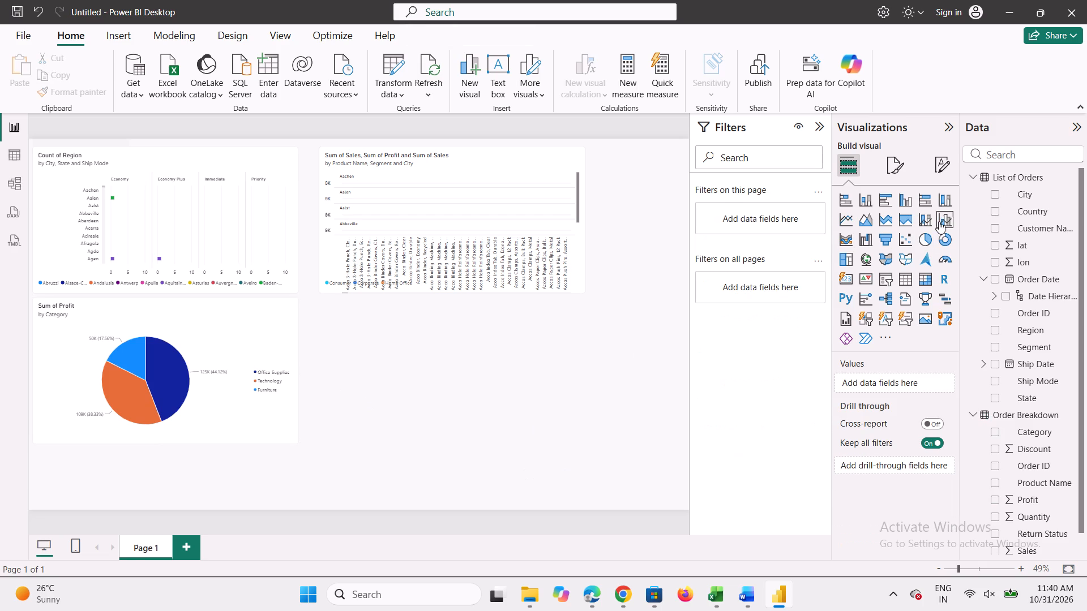
{"action": "left_click", "coordinate": [943, 238]}
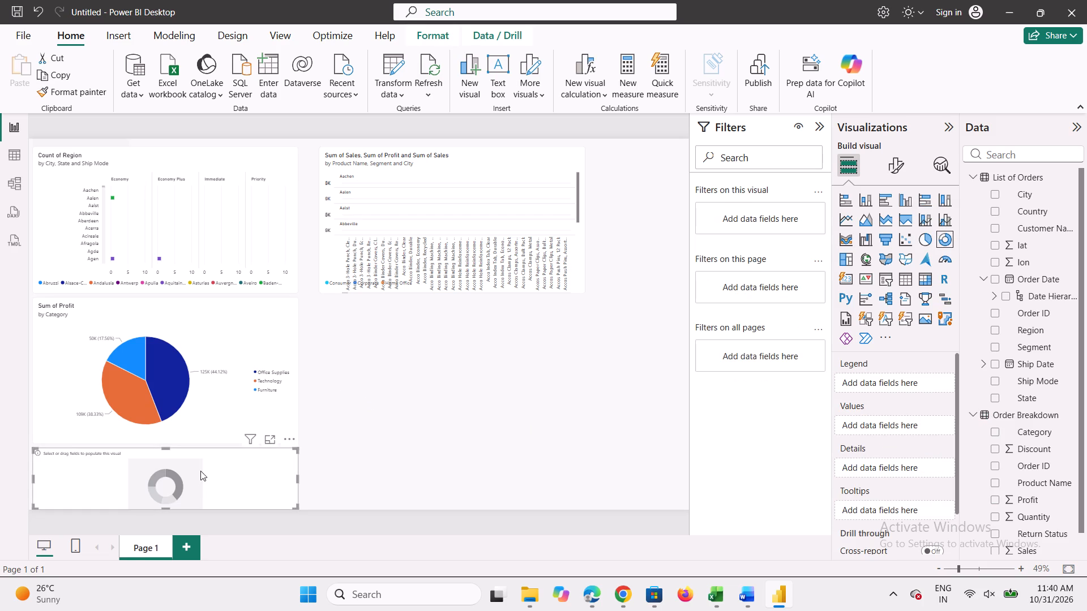
{"action": "left_click_drag", "start_coordinate": [200, 471], "coordinate": [491, 348]}
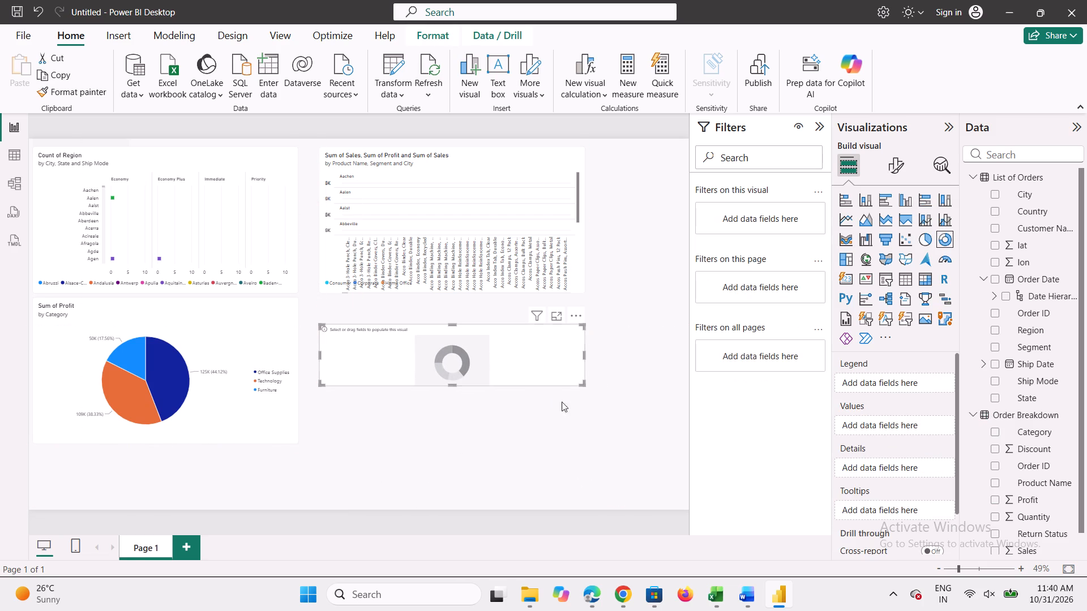
{"action": "left_click_drag", "start_coordinate": [581, 384], "coordinate": [609, 459]}
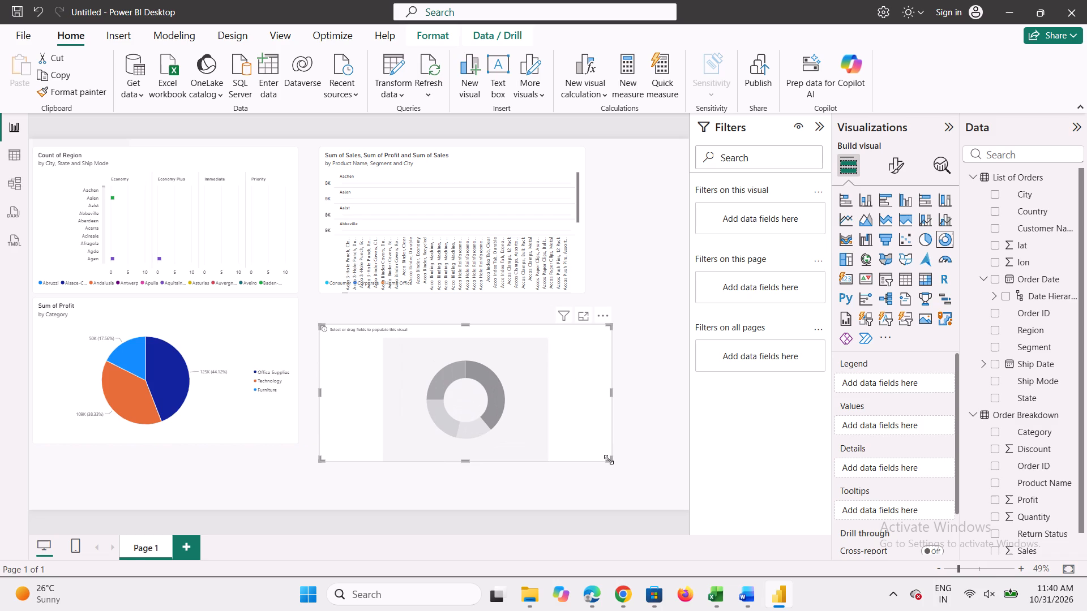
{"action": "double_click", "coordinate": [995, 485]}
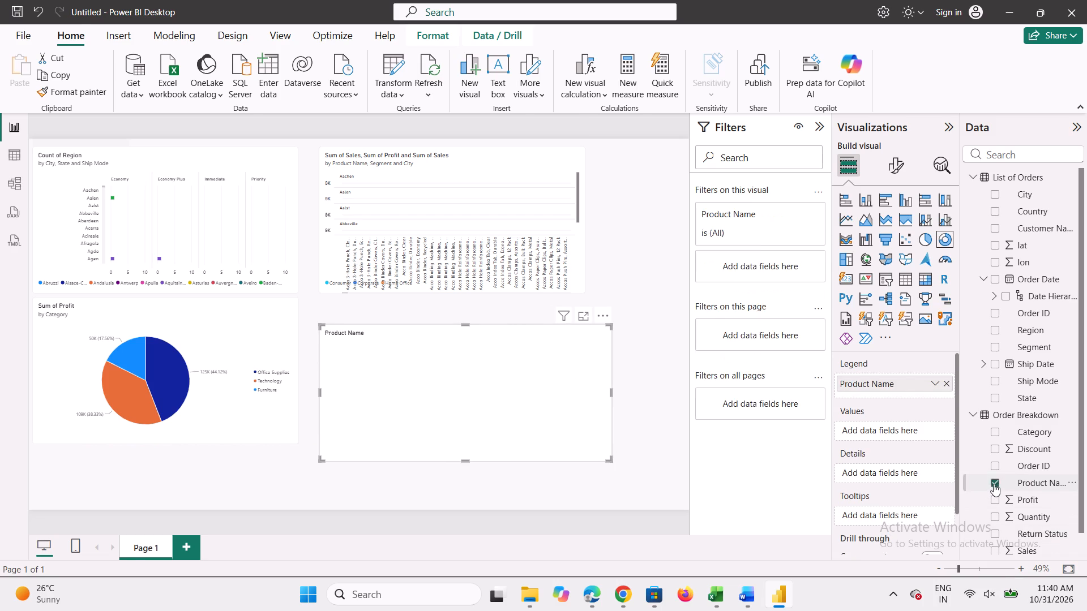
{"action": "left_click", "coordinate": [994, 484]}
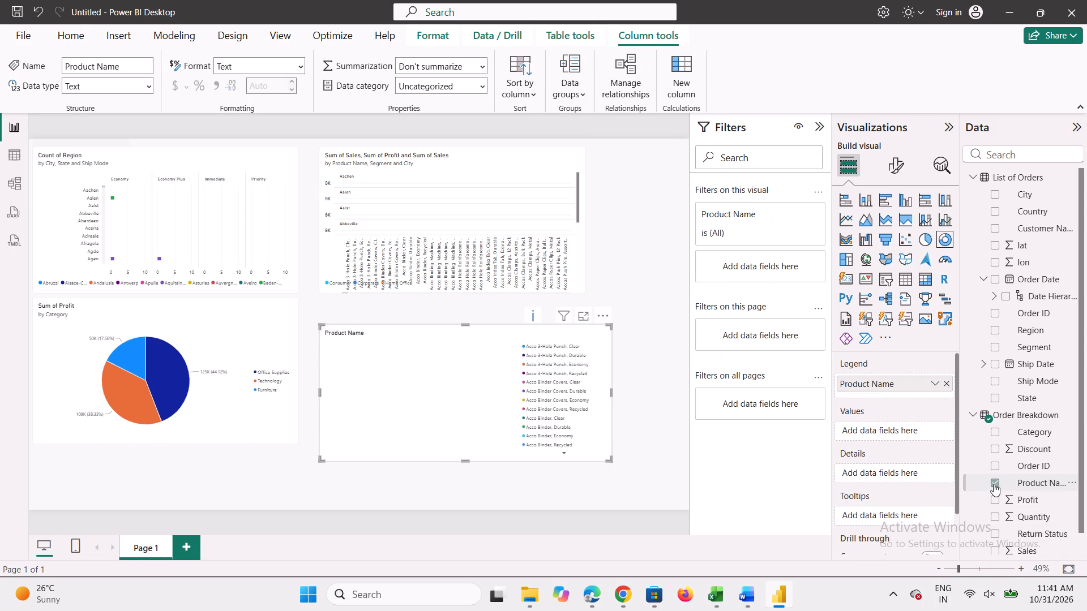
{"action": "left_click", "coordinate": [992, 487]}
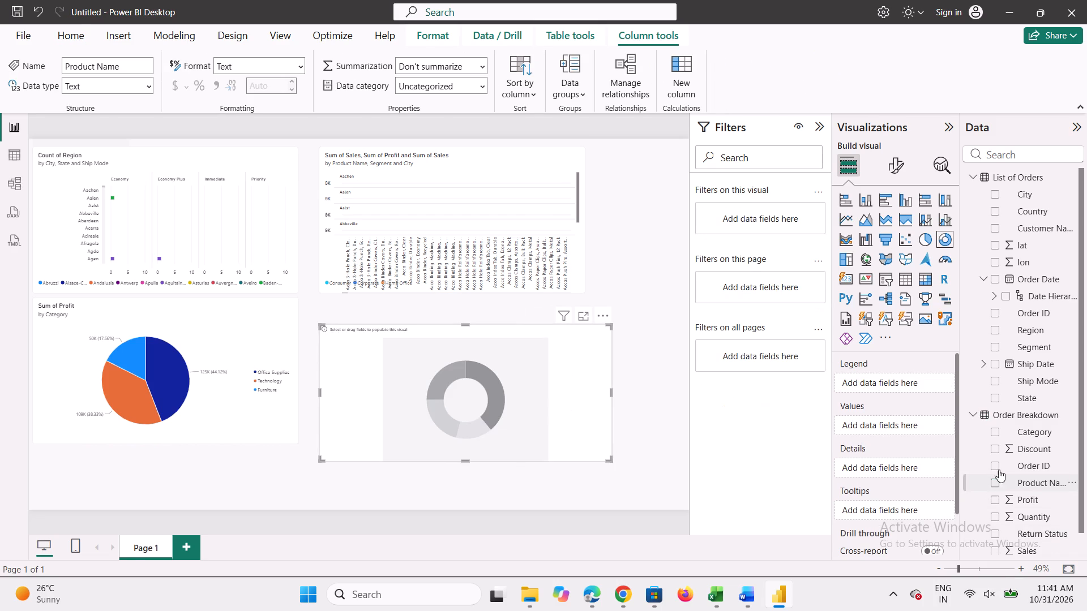
Set Category from Order Breakdown as the legend of the blank donut chart.
{"action": "left_click", "coordinate": [994, 433]}
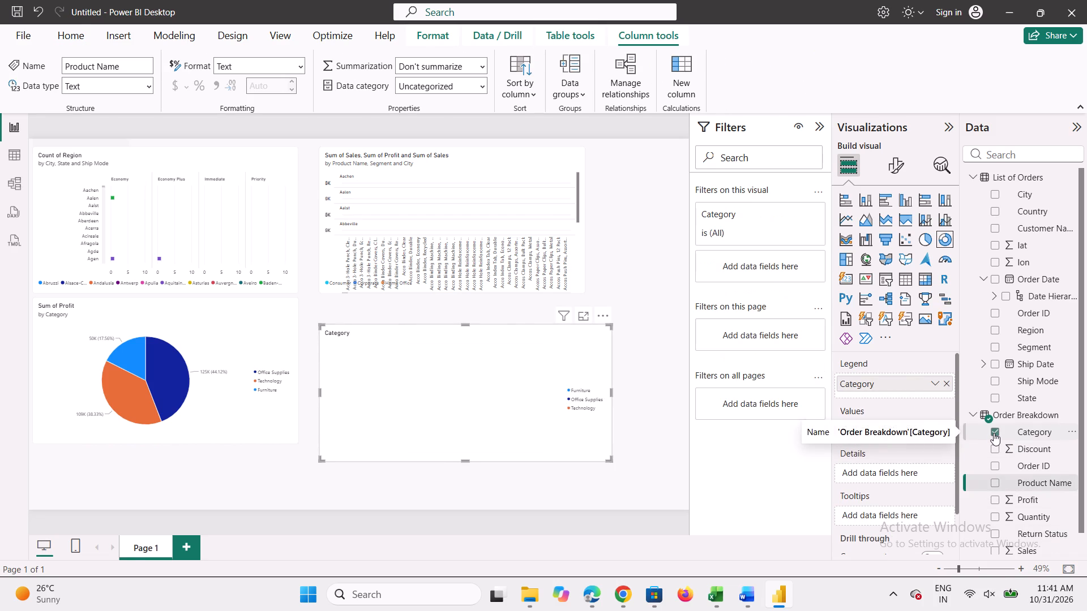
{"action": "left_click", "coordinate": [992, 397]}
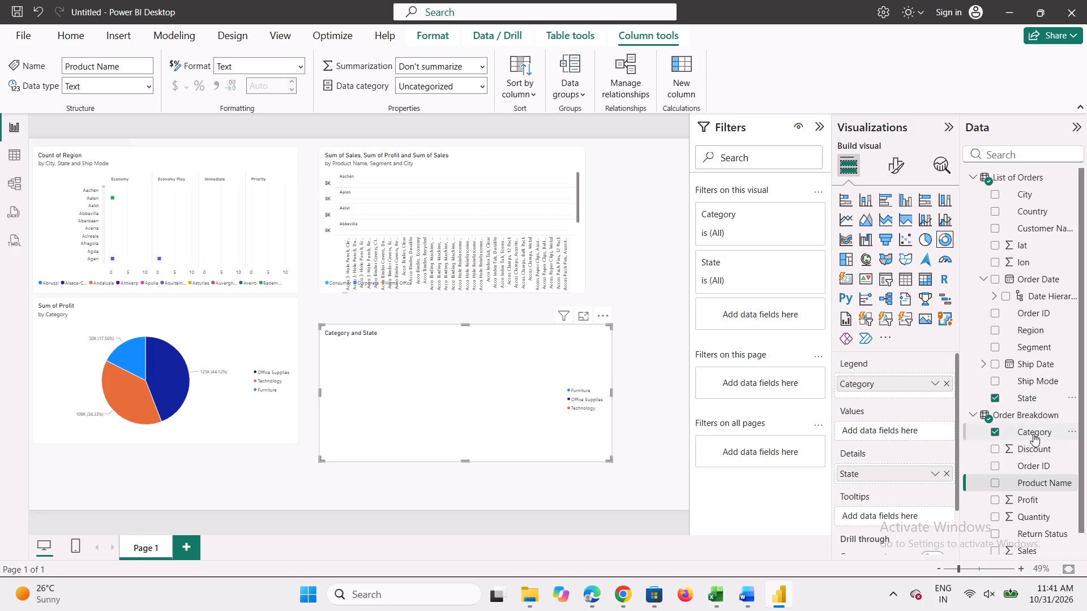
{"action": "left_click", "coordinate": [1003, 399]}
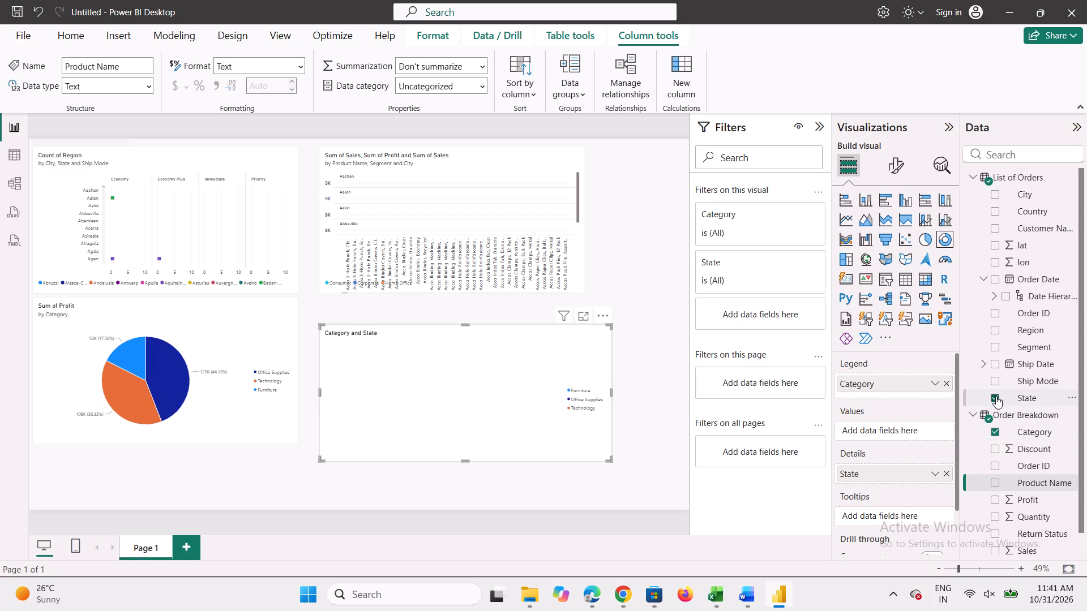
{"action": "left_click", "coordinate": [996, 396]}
Add Return Status from Order Breakdown to the donut chart as details and Profit as its values.
{"action": "left_click_drag", "start_coordinate": [1079, 346], "coordinate": [1086, 429]}
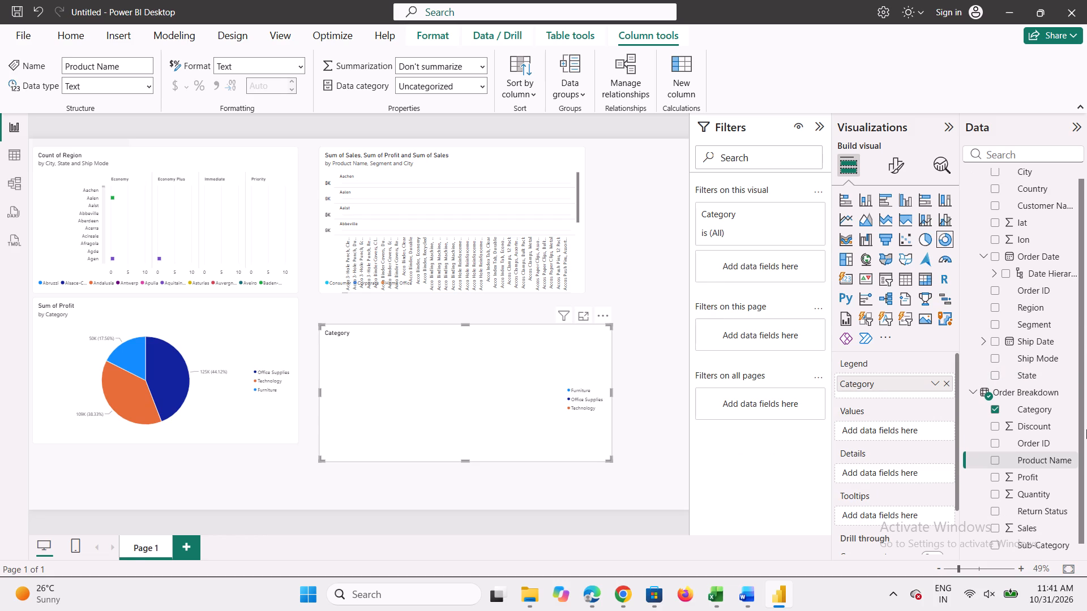
{"action": "left_click_drag", "start_coordinate": [1086, 429], "coordinate": [1086, 437]}
{"action": "left_click", "coordinate": [994, 510]}
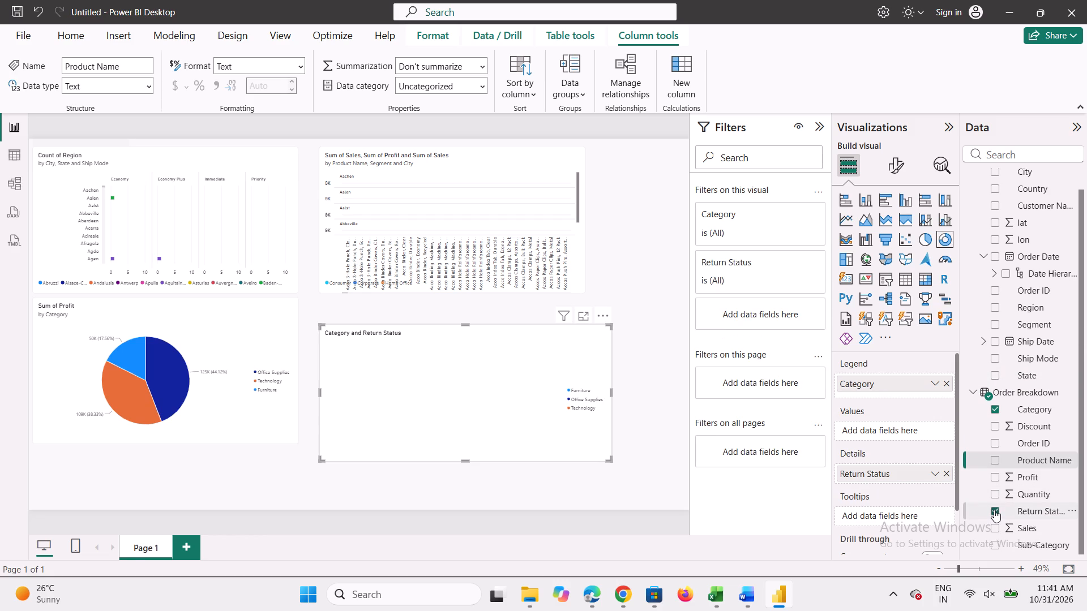
{"action": "left_click", "coordinate": [994, 473]}
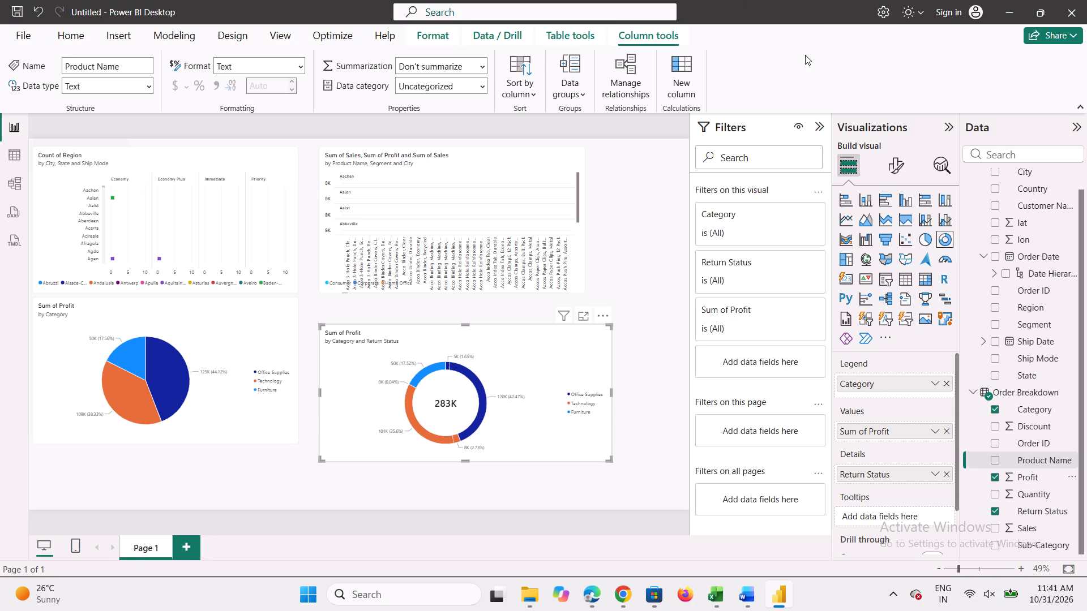
Open the save-a-copy options for the untitled report.
{"action": "left_click", "coordinate": [28, 34]}
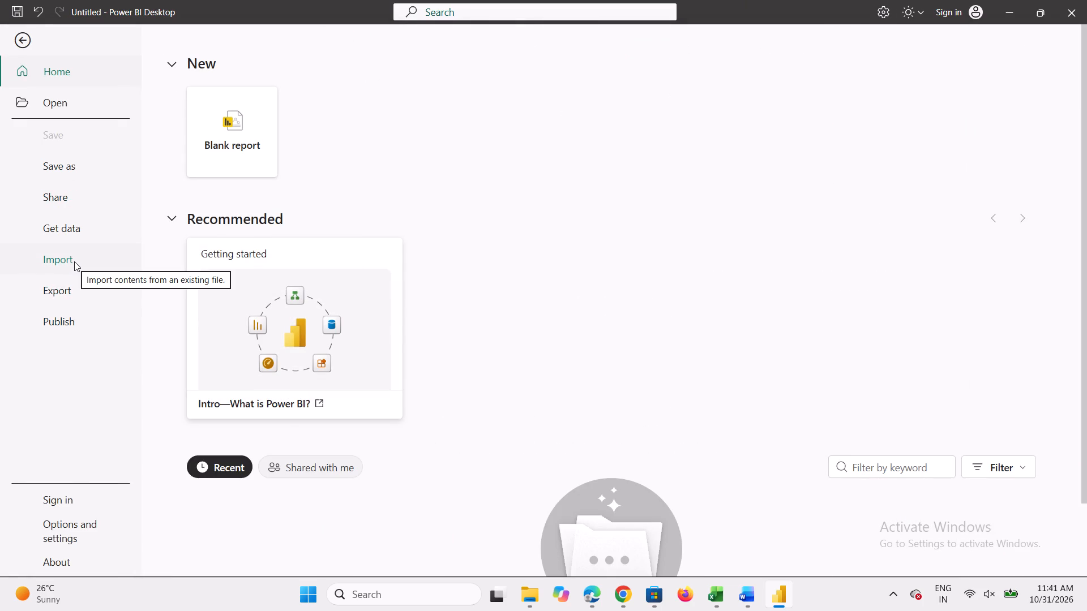
{"action": "left_click", "coordinate": [88, 167]}
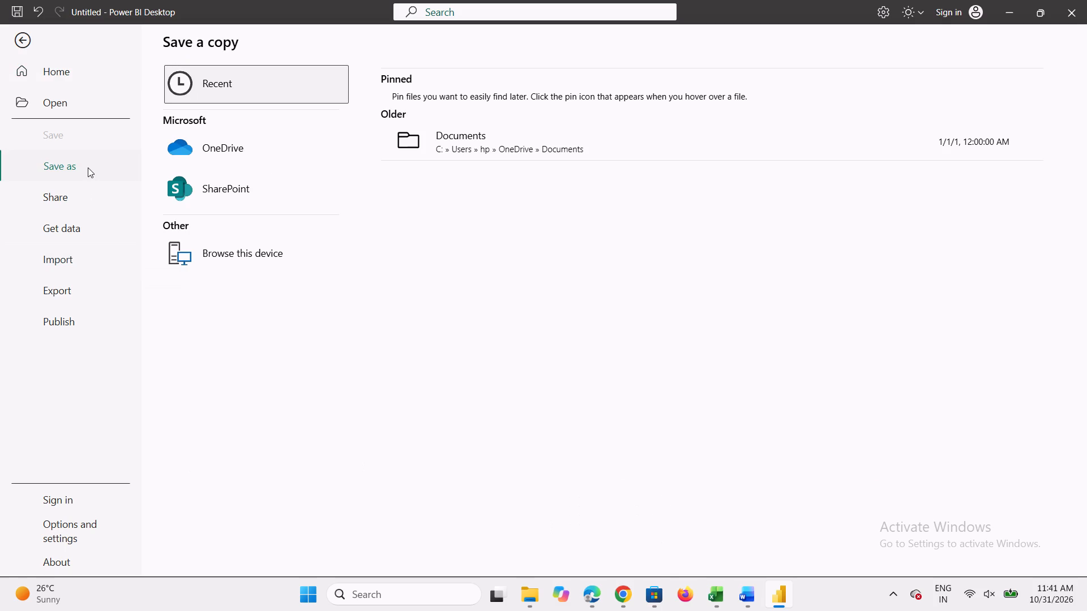
Save the untitled report to this device's Downloads folder as a Power BI file named mehul.
{"action": "left_click", "coordinate": [219, 258]}
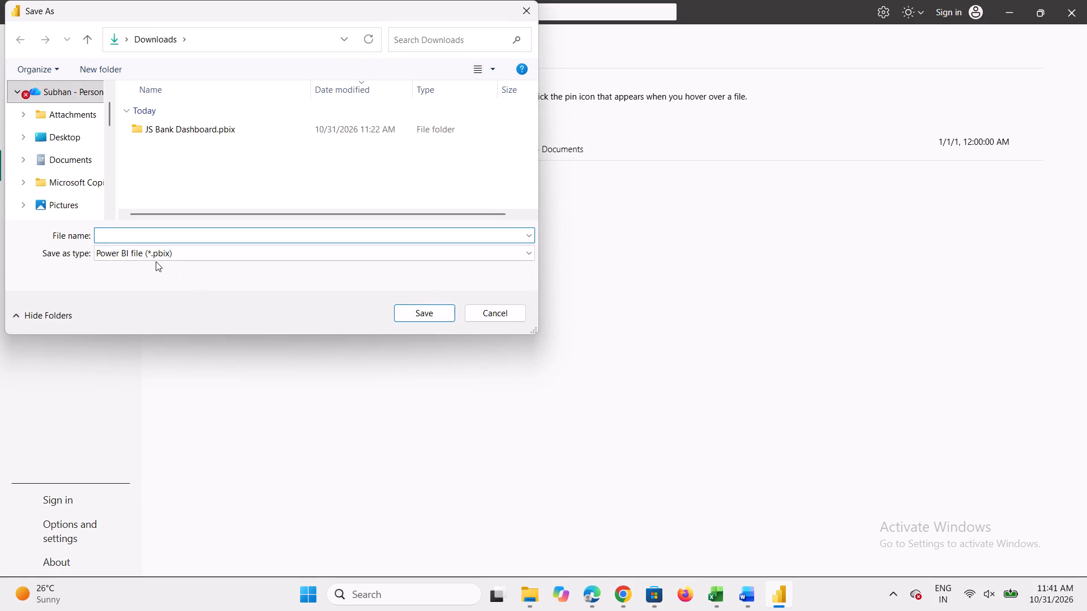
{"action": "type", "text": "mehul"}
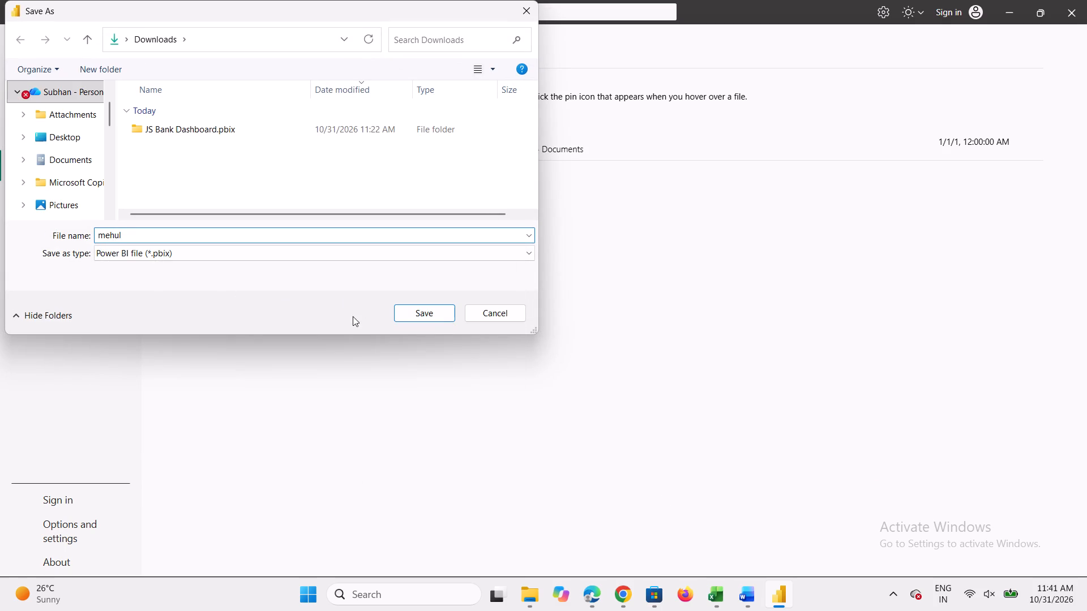